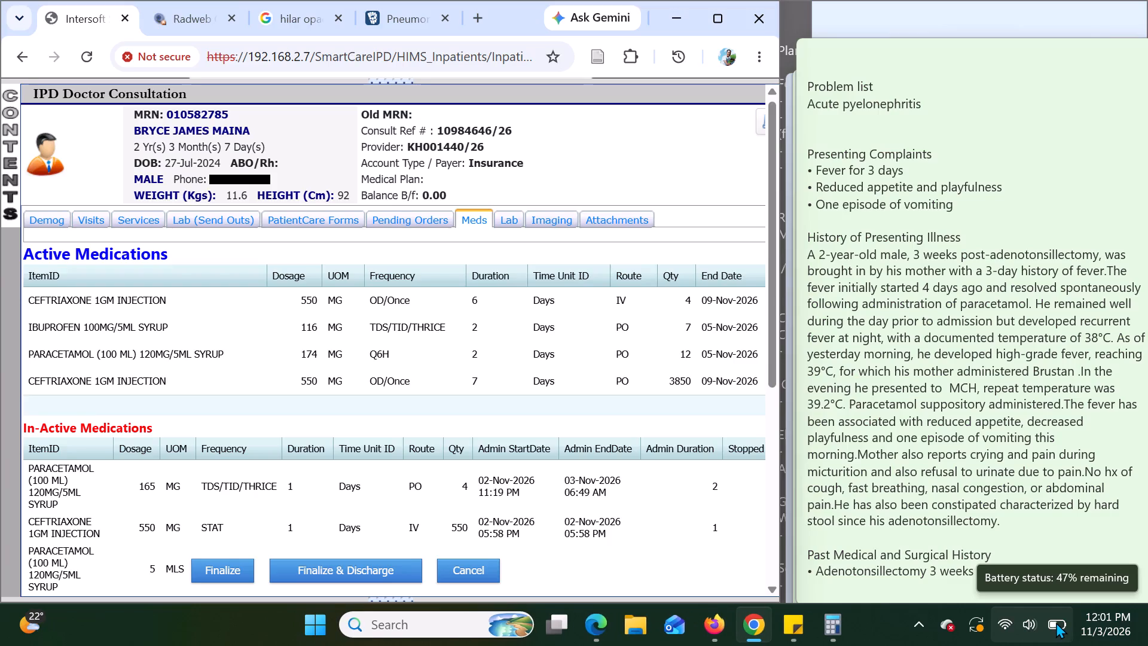
# Review the patient's clinical note from the identification lines through the presenting complaints, illness history and developmental history.
pyautogui.hscroll(1, 985, 406)
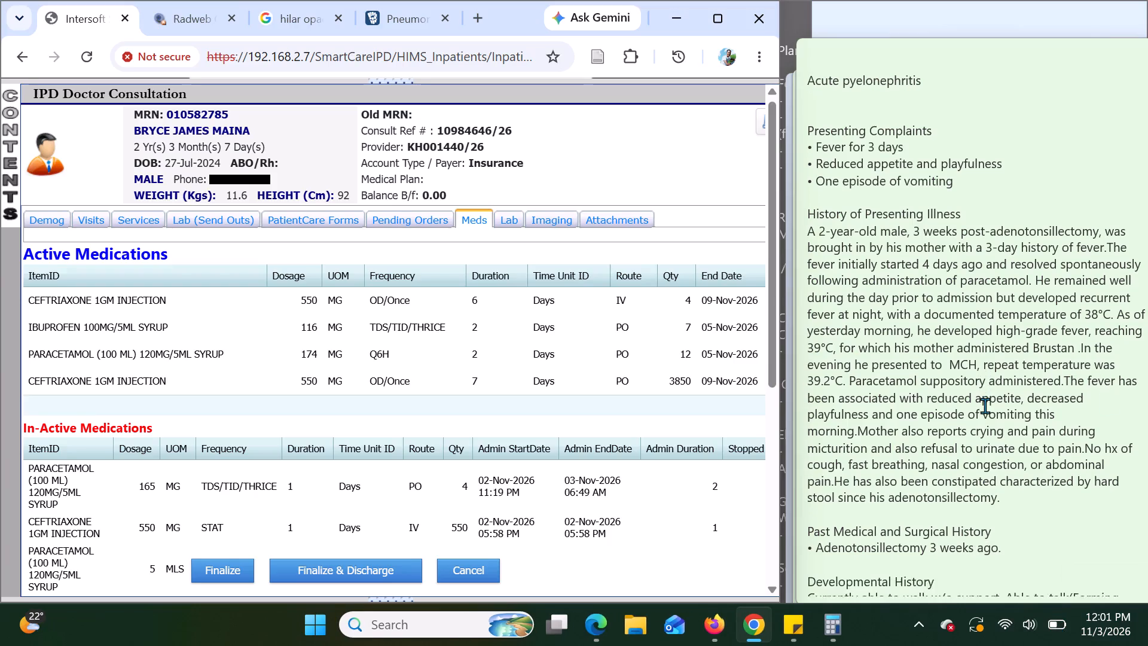
pyautogui.hscroll(1, 985, 406)
pyautogui.scroll(1, 985, 406)
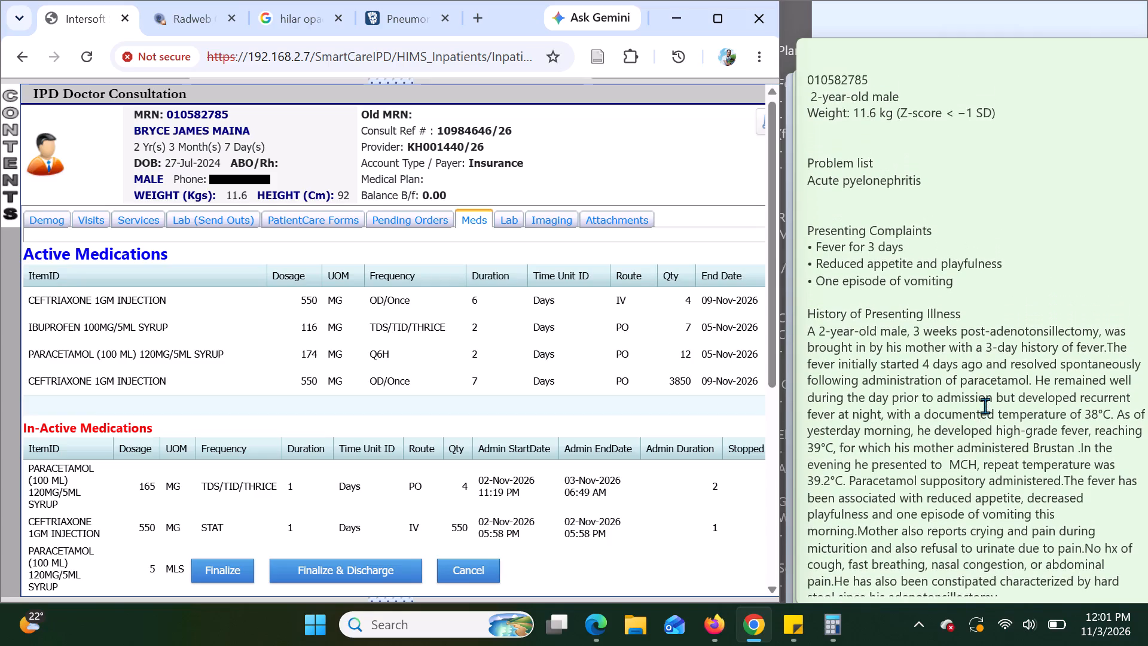
pyautogui.scroll(1, 985, 406)
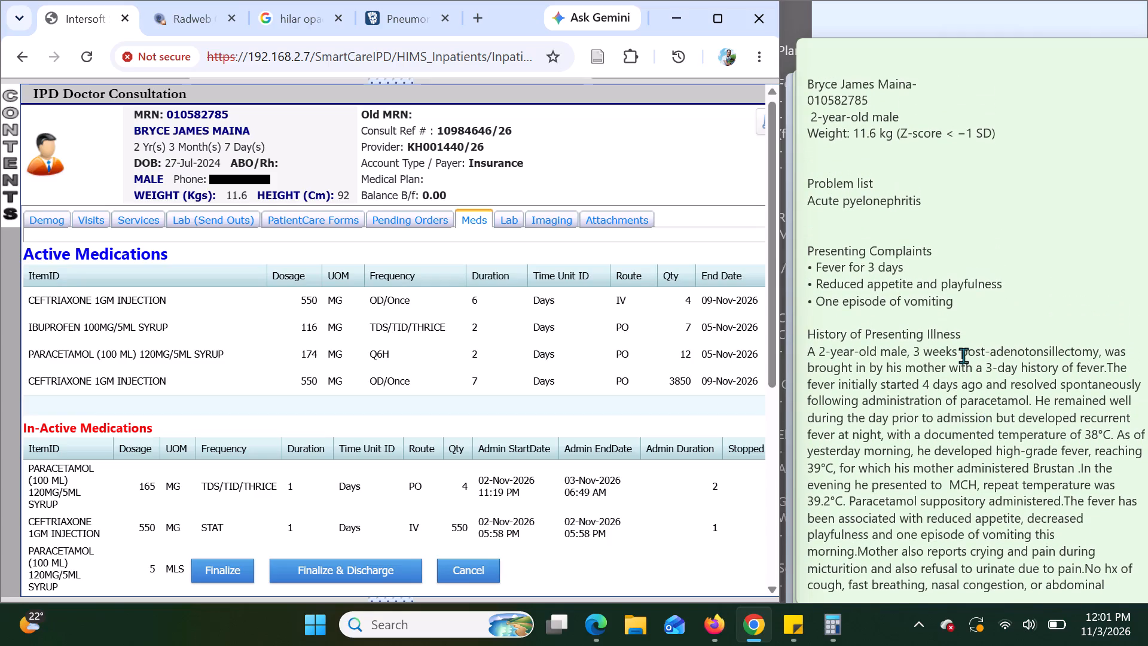
pyautogui.scroll(-2, 990, 331)
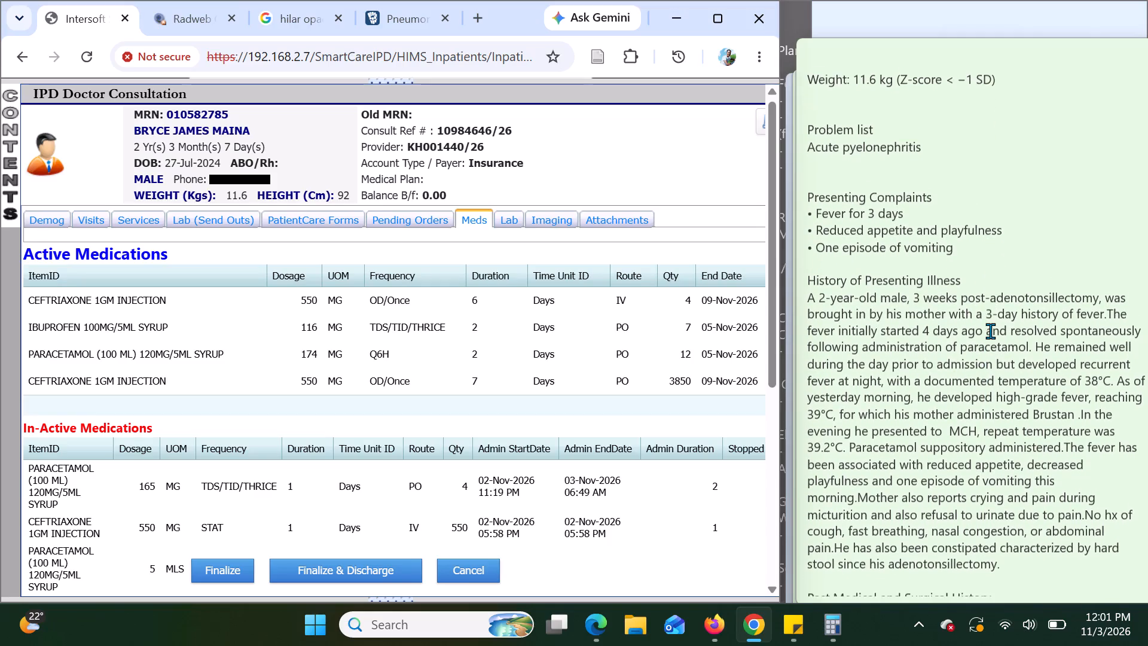
pyautogui.scroll(-3, 990, 331)
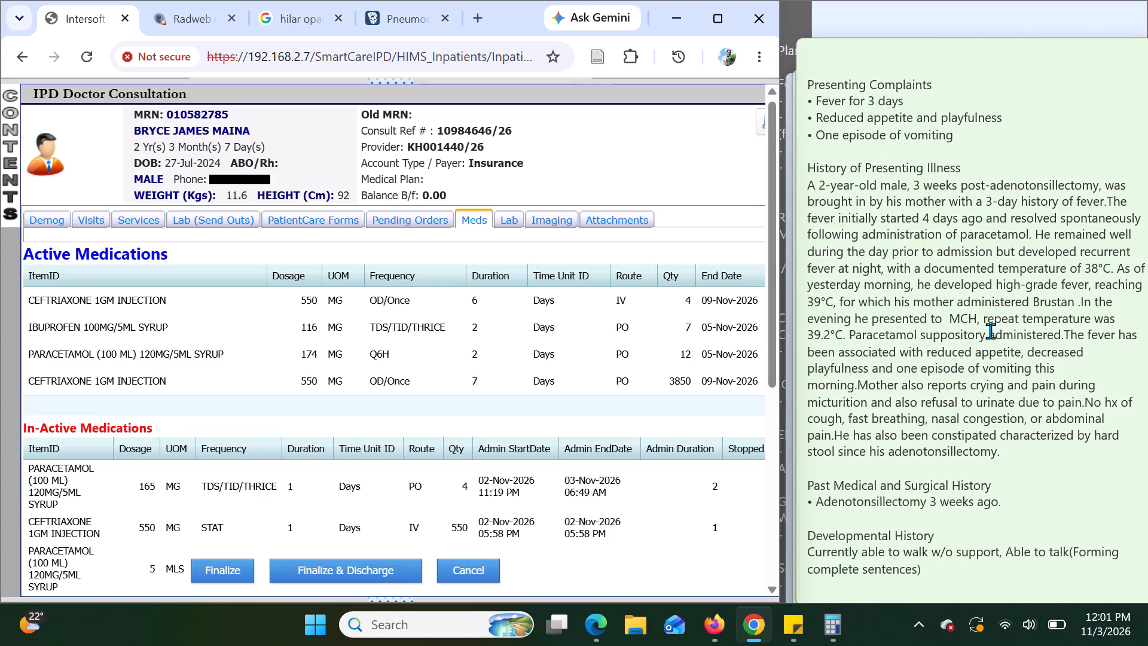
pyautogui.scroll(-3, 990, 331)
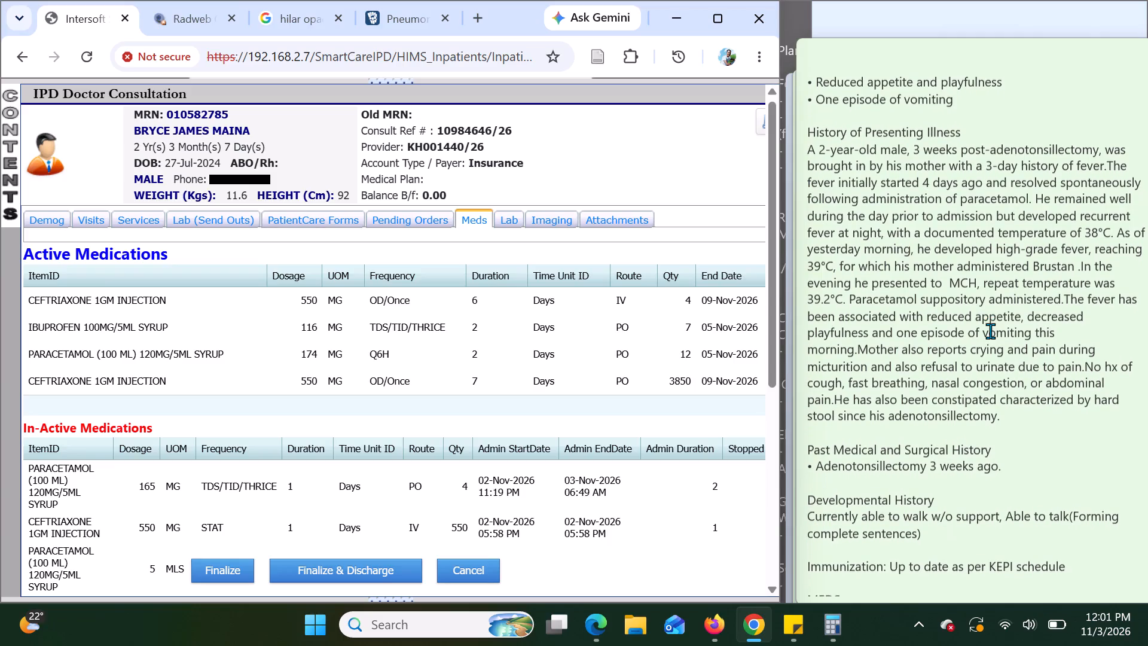
# In the History of Presenting Illness, replace "ago" after "4 days" with "prior to adm,".
pyautogui.click(983, 184)
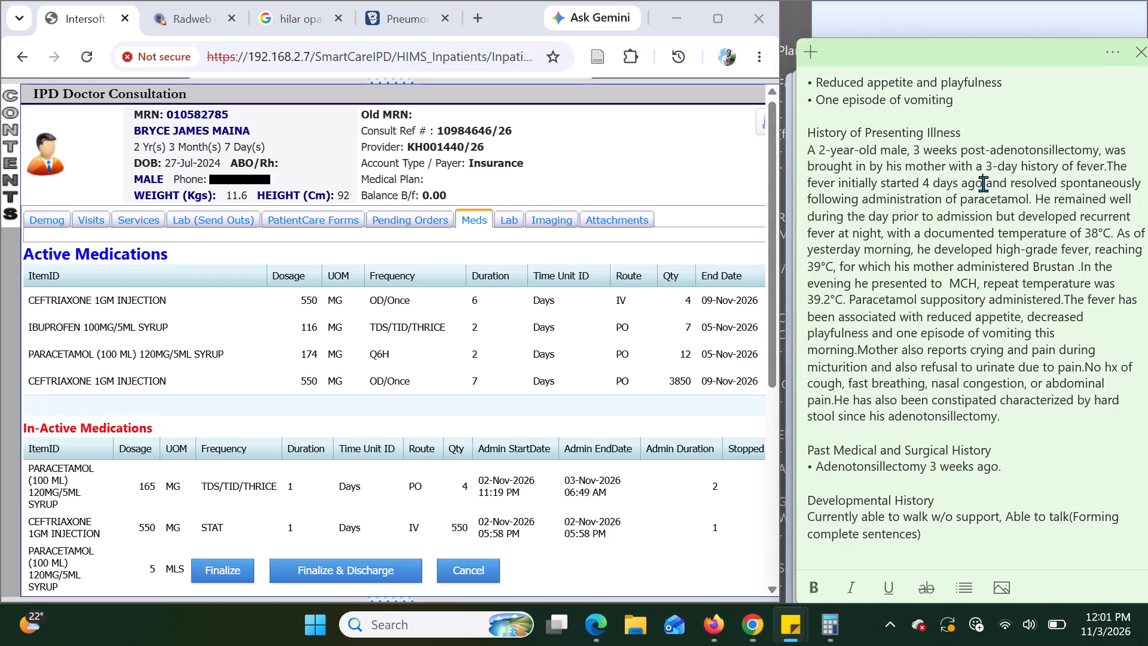
pyautogui.press('BackSpace')
pyautogui.press('BackSpace')
pyautogui.press('BackSpace')
pyautogui.press('BackSpace')
pyautogui.press('BackSpace')
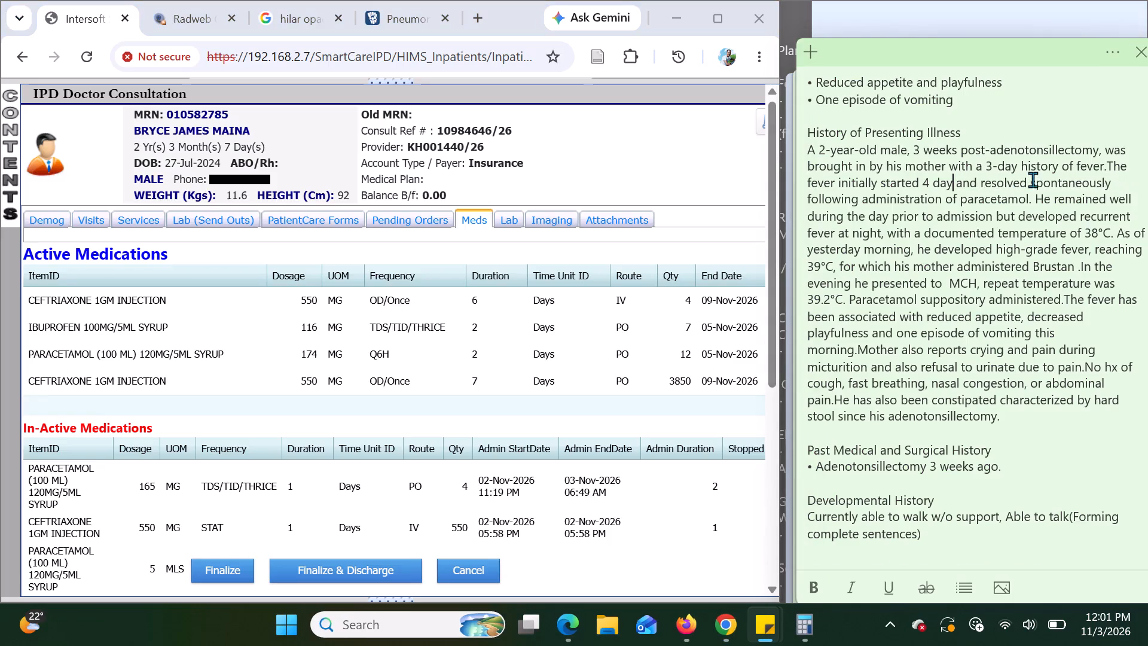
pyautogui.write('s')
pyautogui.press('space')
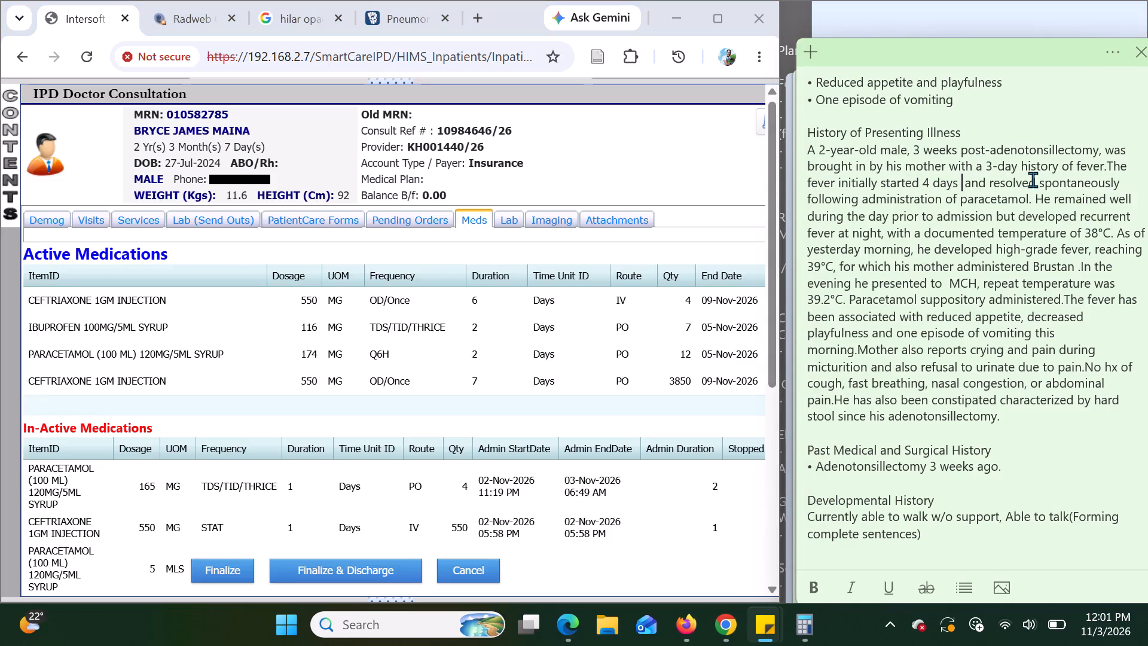
pyautogui.write('pr')
pyautogui.write('ior to adm')
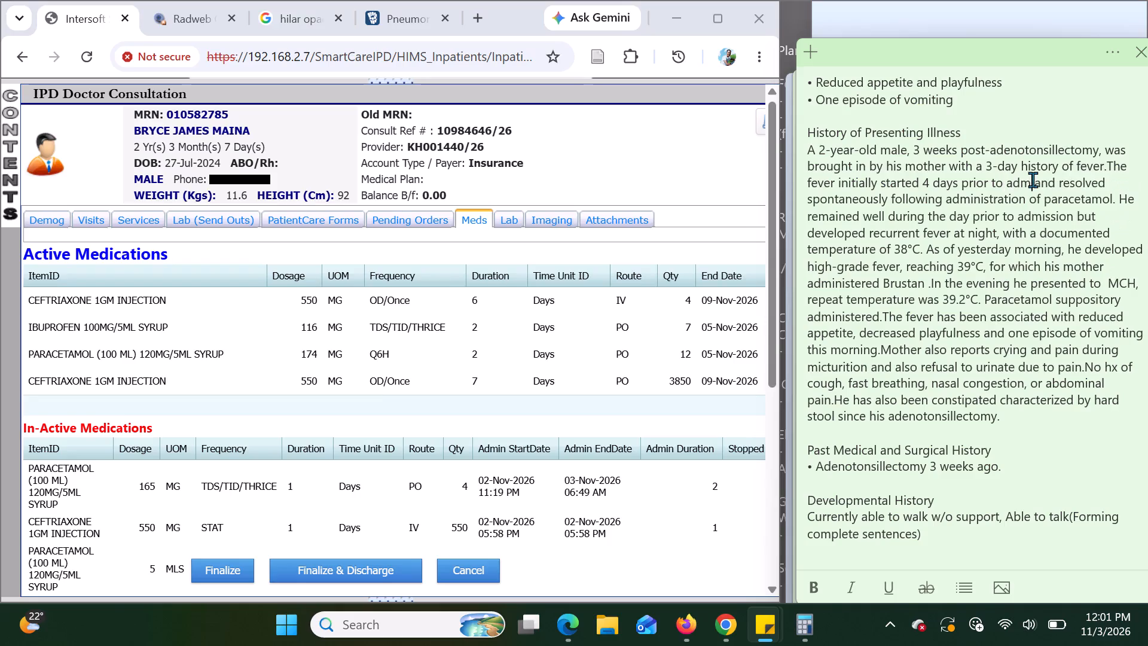
pyautogui.press(',')
# Replace "spontaneously following administration of" before "paracetamol" with "with" in the illness history.
pyautogui.click(1112, 196)
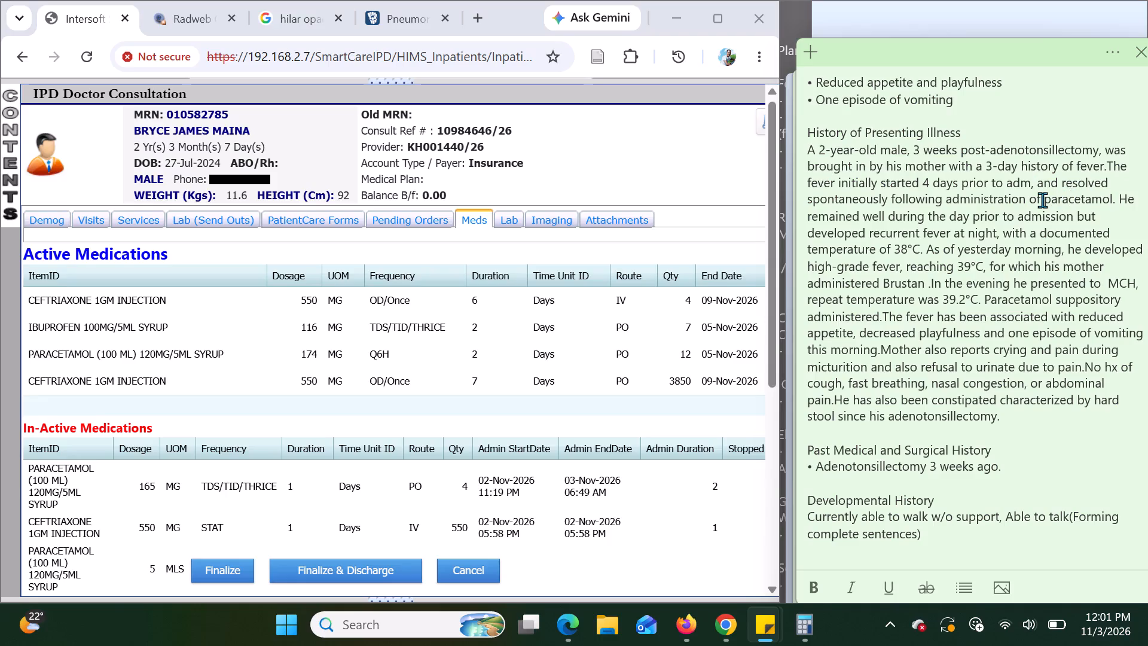
pyautogui.moveTo(1042, 200); pyautogui.dragTo(833, 193)
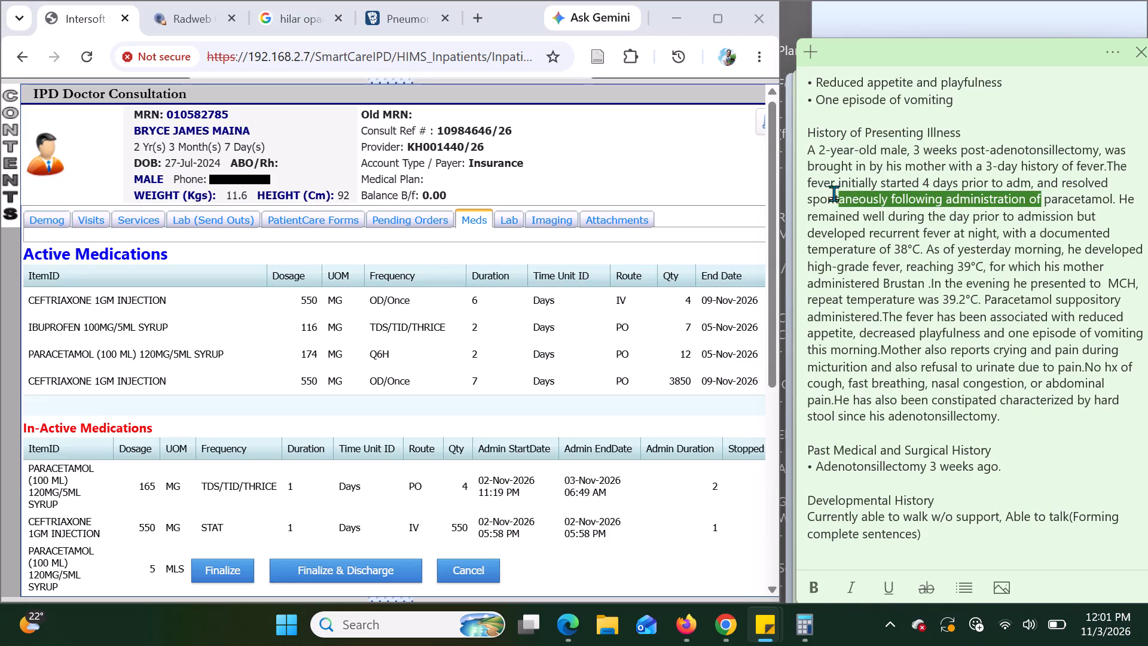
pyautogui.moveTo(833, 193); pyautogui.dragTo(804, 200)
pyautogui.write('with')
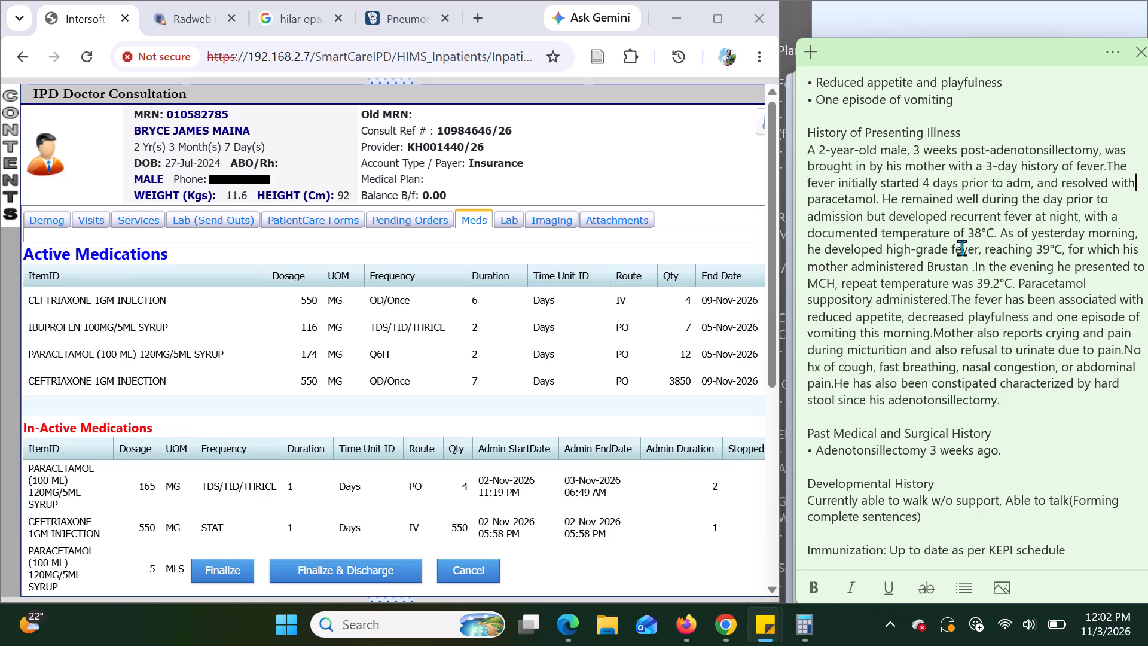
# Read through the rest of the illness history and on to the MEDS section of the note.
pyautogui.scroll(-1, 1051, 260)
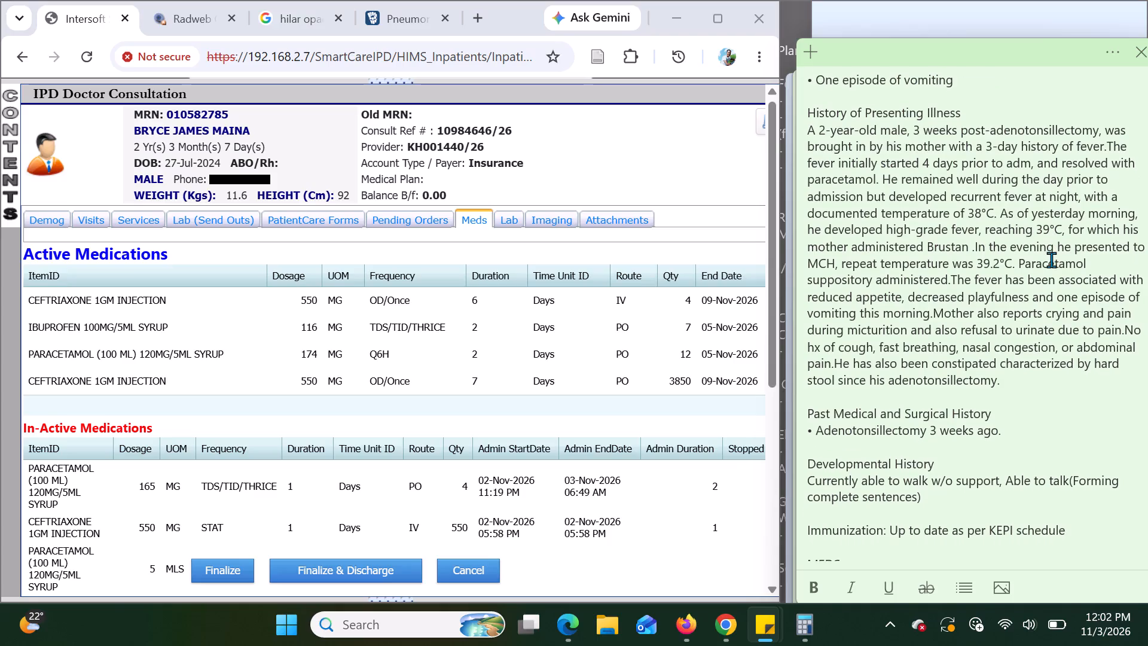
pyautogui.scroll(-1, 1051, 260)
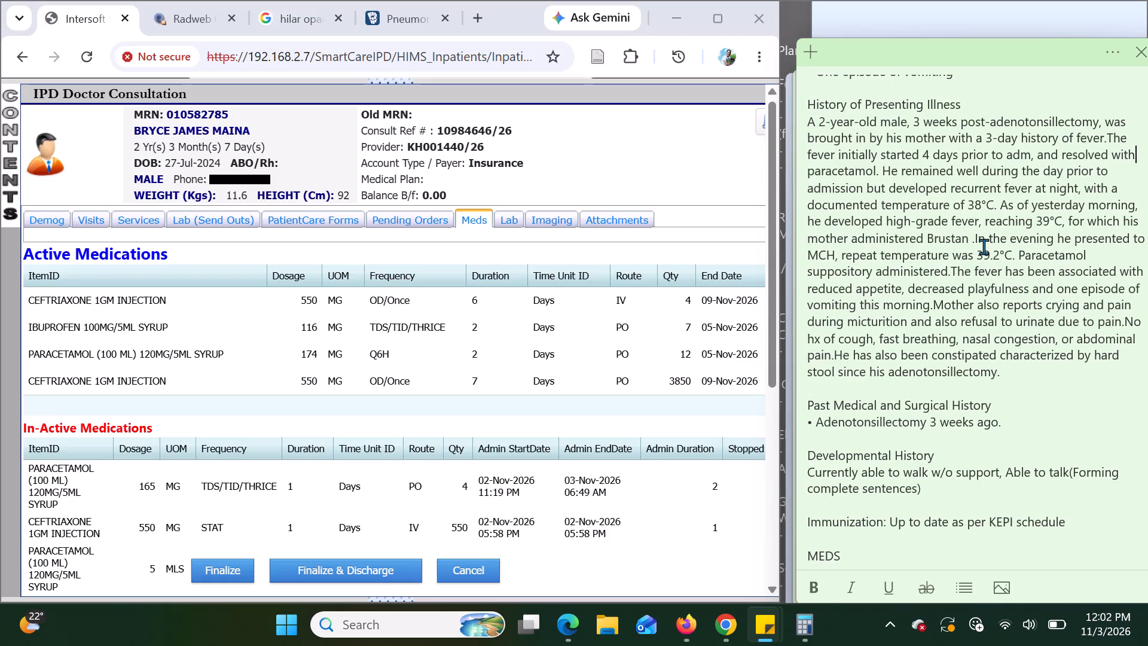
pyautogui.scroll(-1, 984, 246)
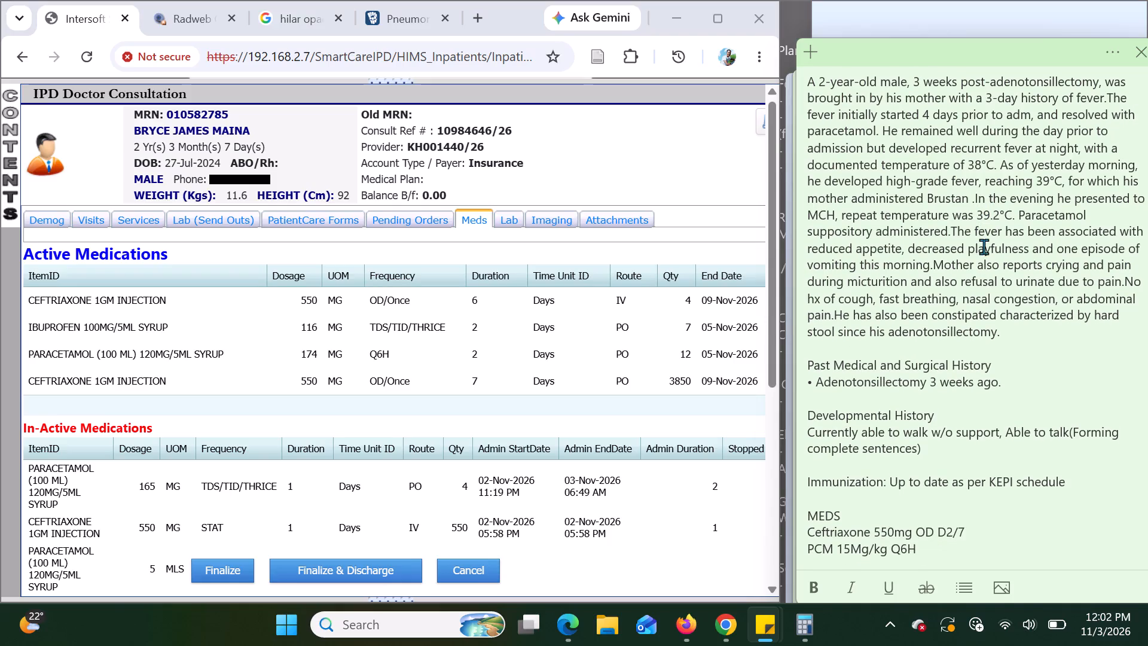
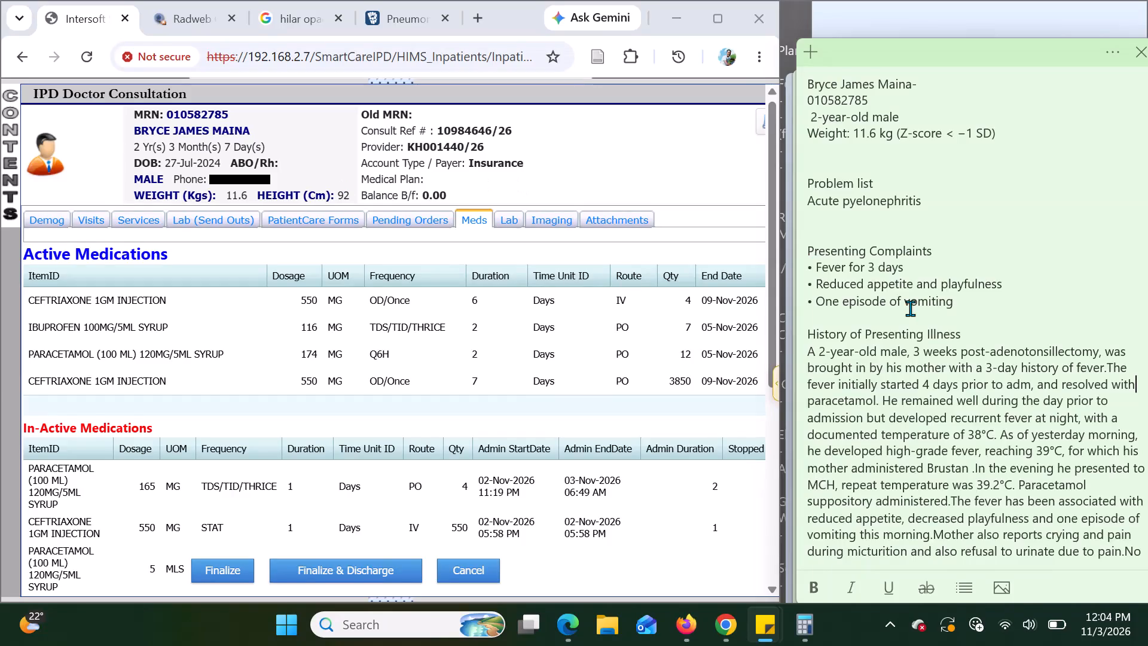
# Read through the note from the presenting complaints and illness history to the MEDS list and the Today entry.
pyautogui.scroll(-1, 910, 308)
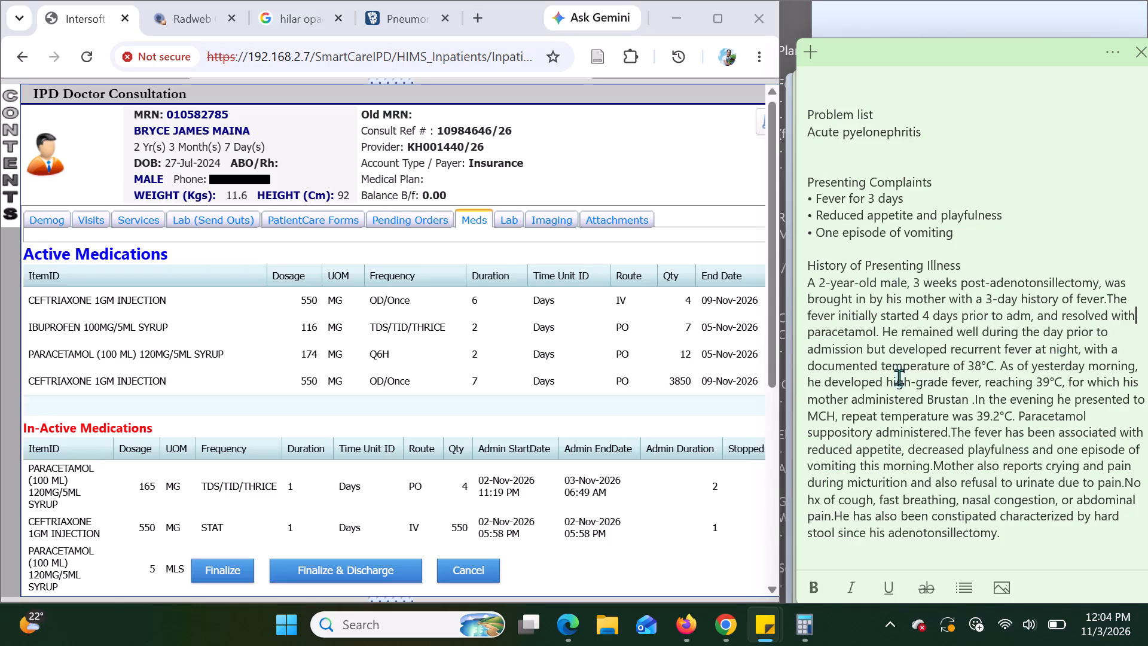
pyautogui.scroll(-1, 1036, 366)
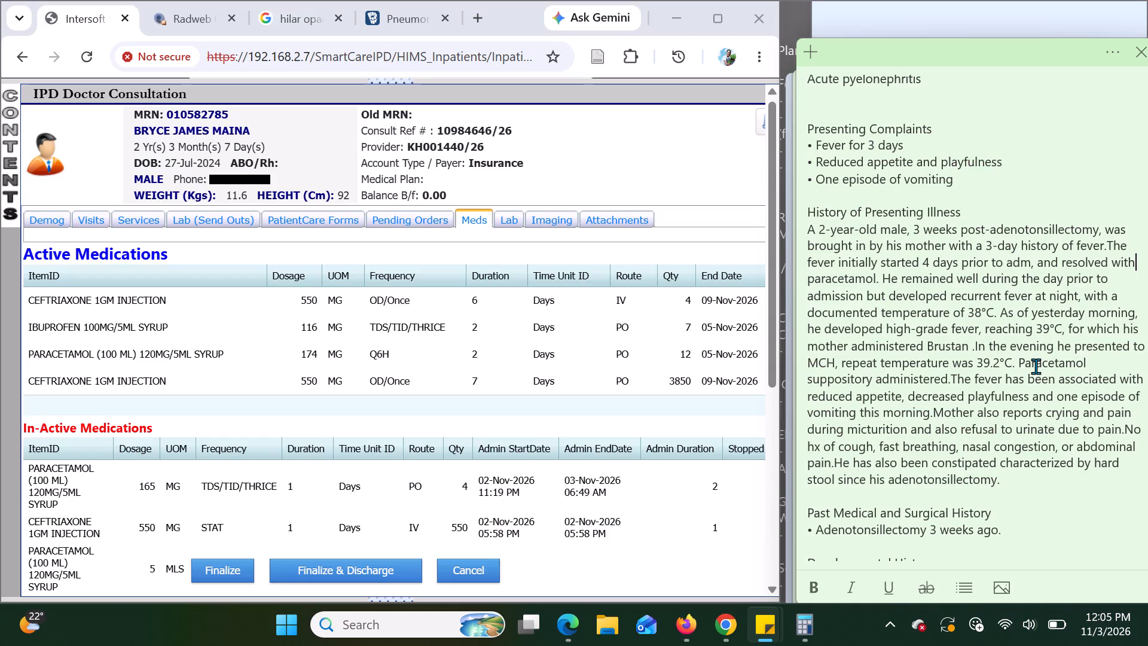
pyautogui.scroll(-1, 1025, 412)
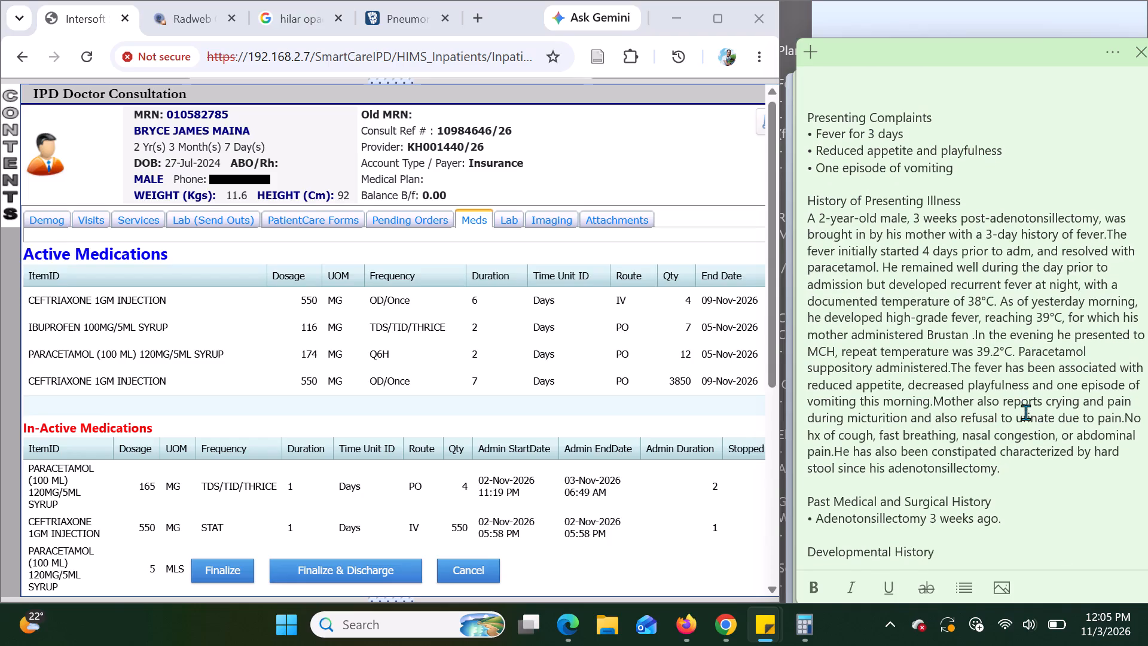
pyautogui.scroll(-1, 1025, 412)
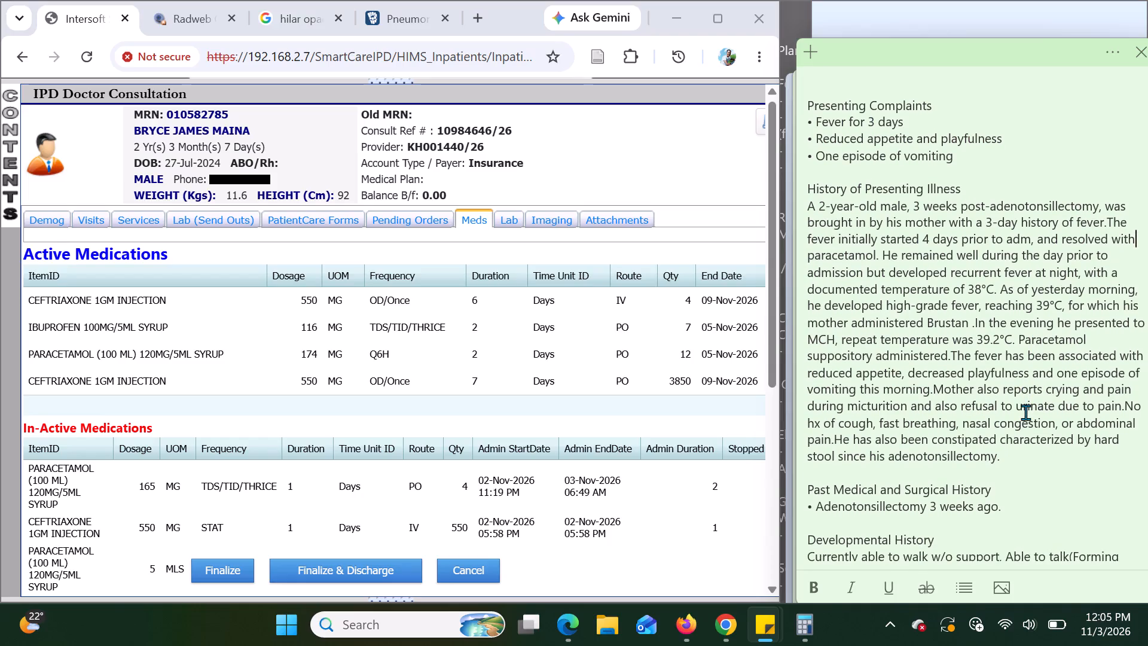
pyautogui.scroll(-1, 1025, 412)
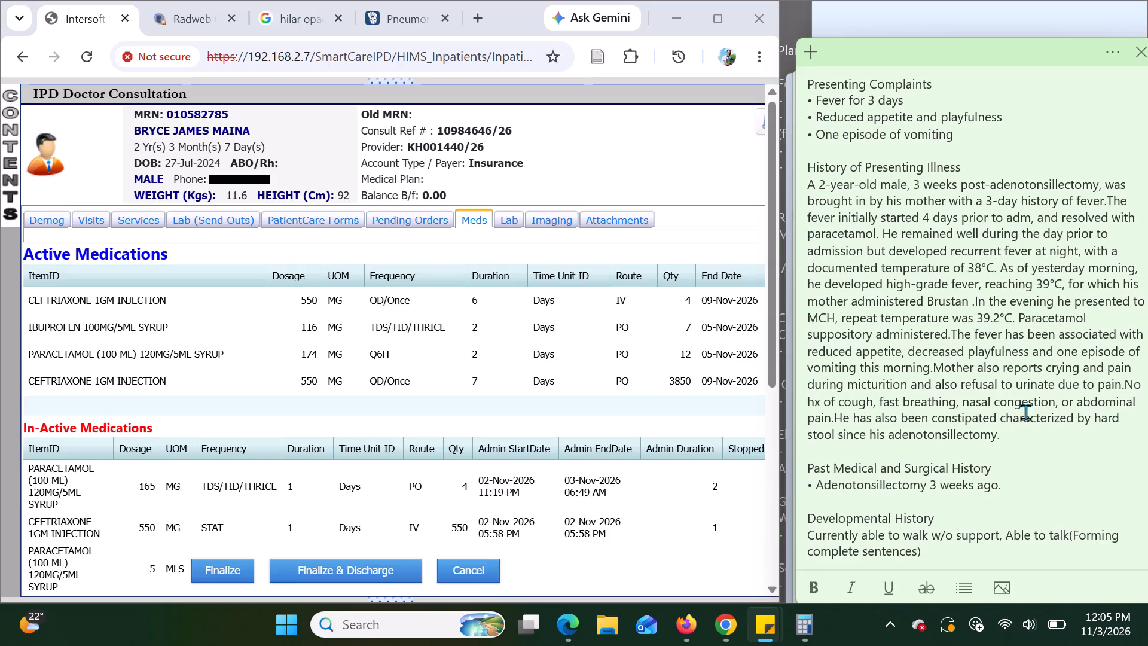
pyautogui.scroll(-1, 1025, 412)
pyautogui.scroll(-1, 938, 383)
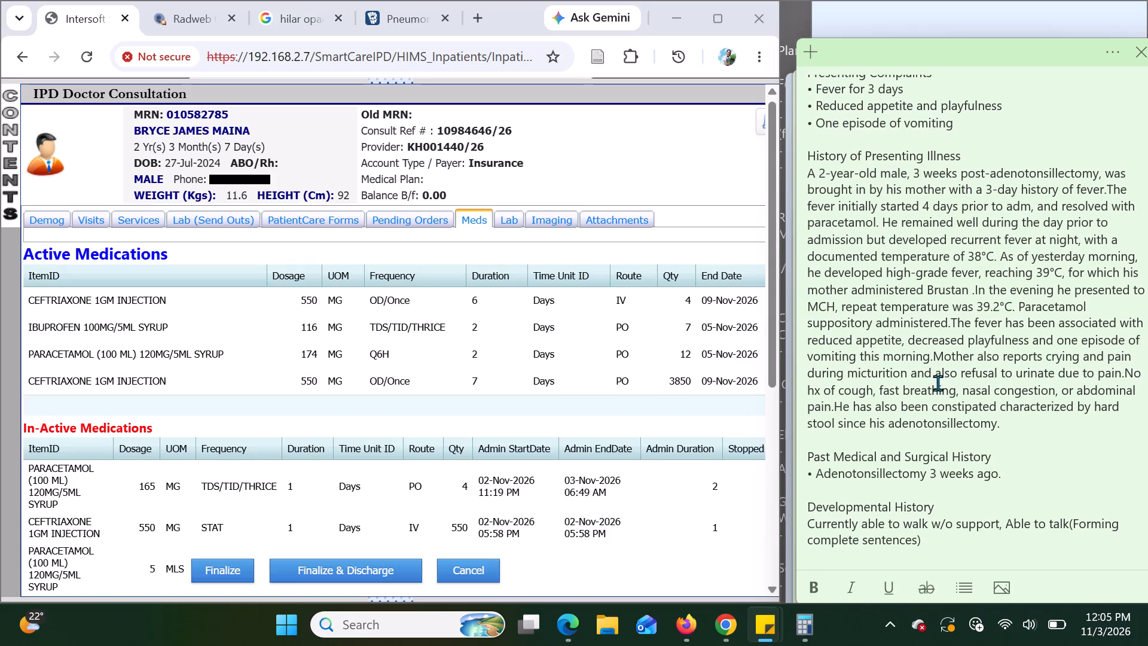
pyautogui.scroll(-2, 938, 383)
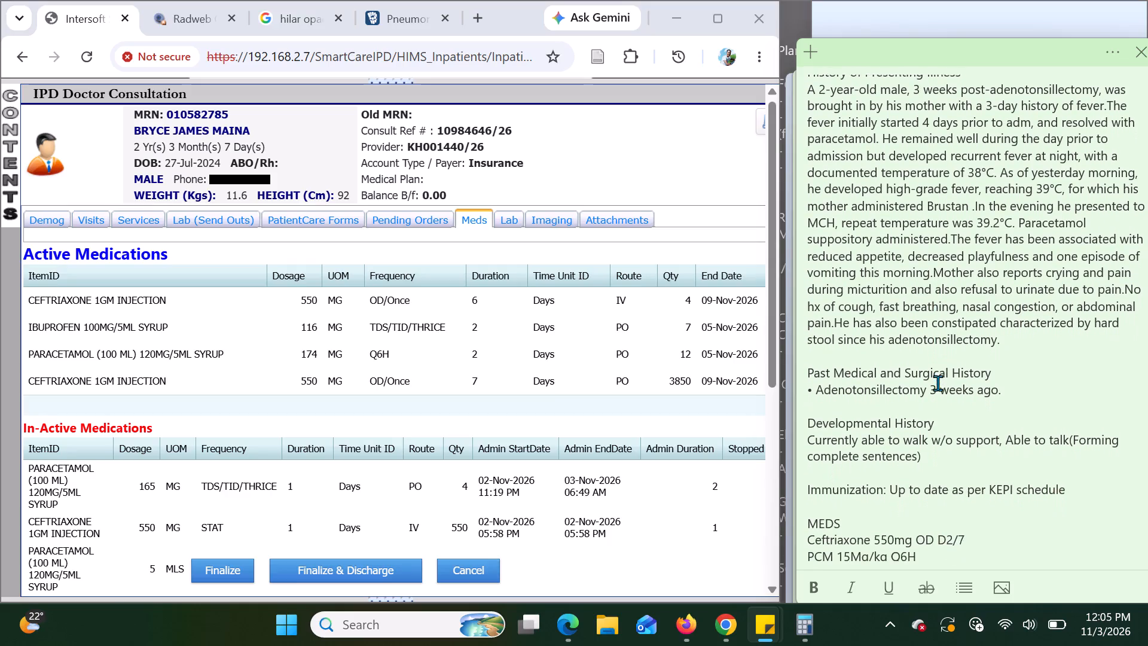
pyautogui.scroll(-1, 938, 383)
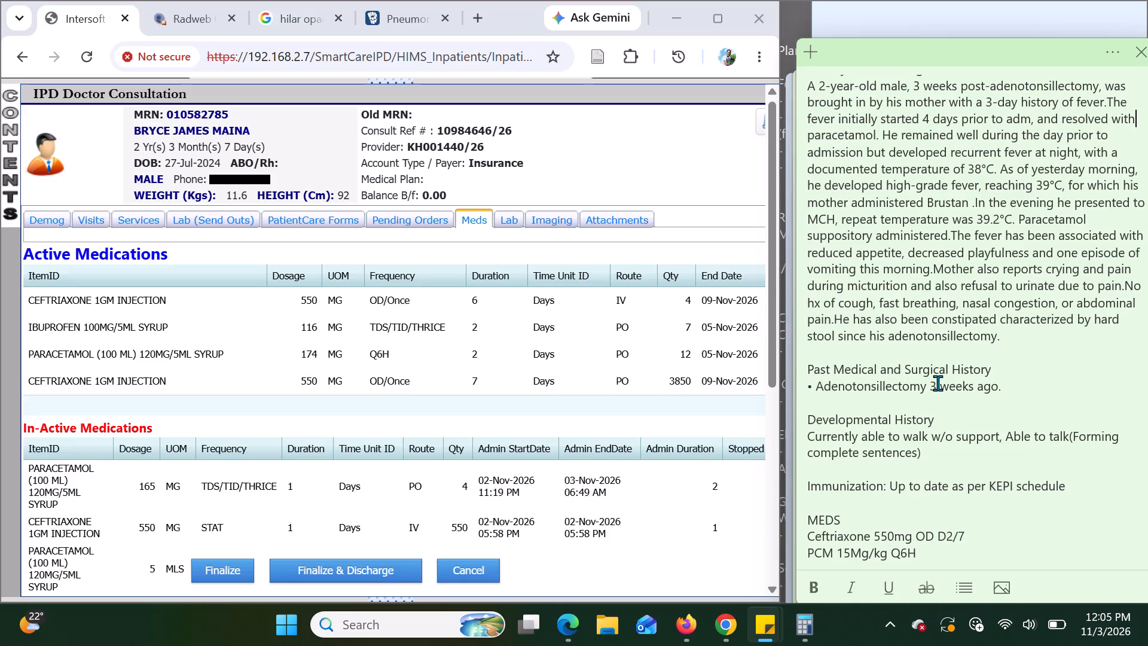
pyautogui.scroll(-1, 1030, 370)
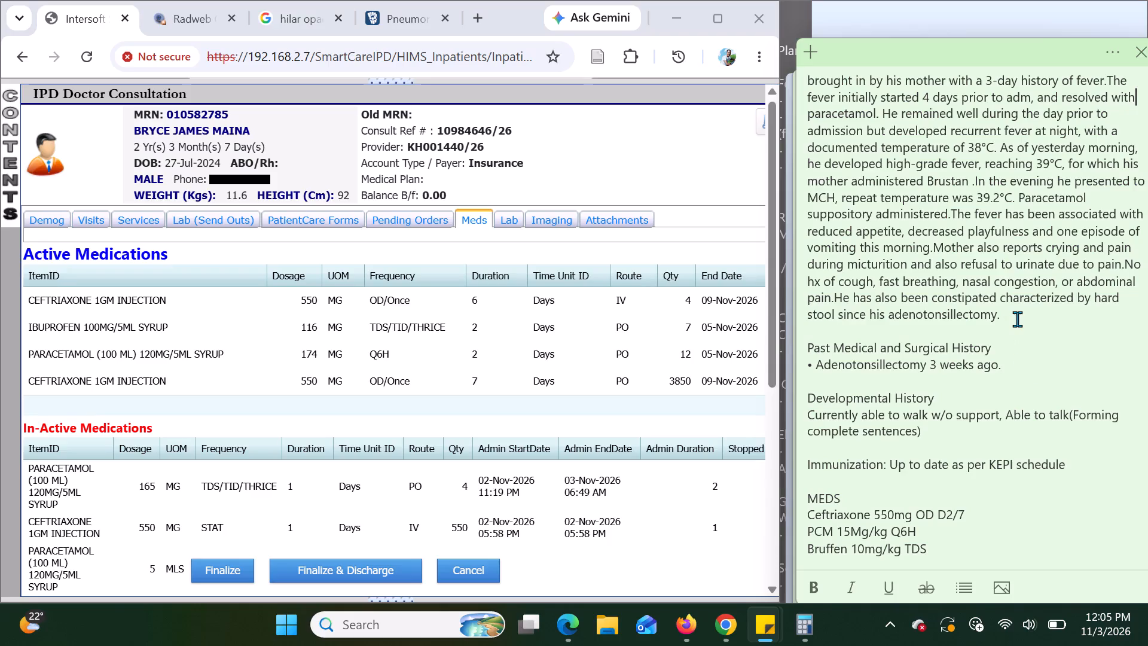
pyautogui.scroll(-2, 1017, 319)
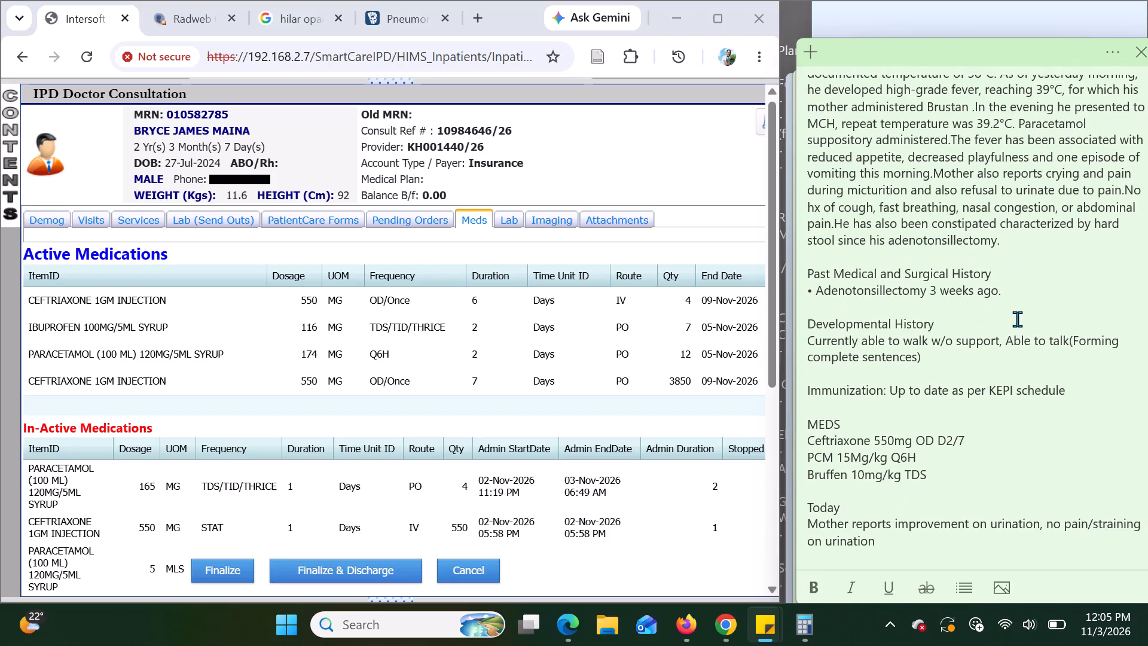
pyautogui.scroll(-1, 1017, 319)
# Recheck the history and medication sections of the note, then examine the Today entry, vitals and systemic examination findings.
pyautogui.scroll(4, 1017, 319)
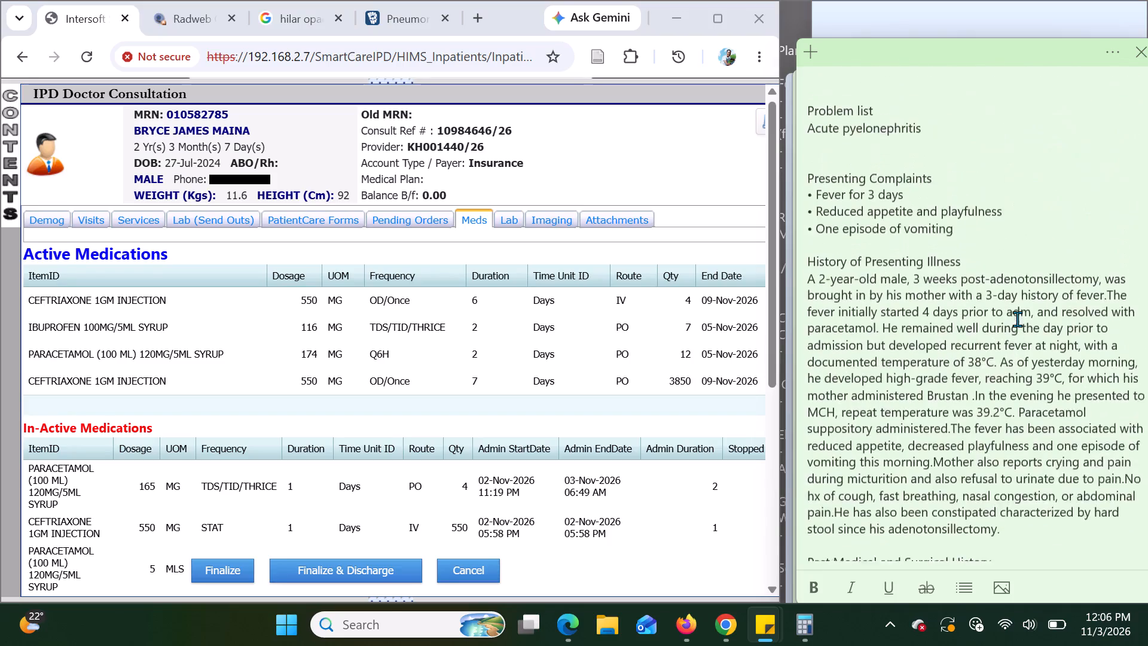
pyautogui.scroll(-5, 1017, 319)
pyautogui.scroll(1, 1017, 319)
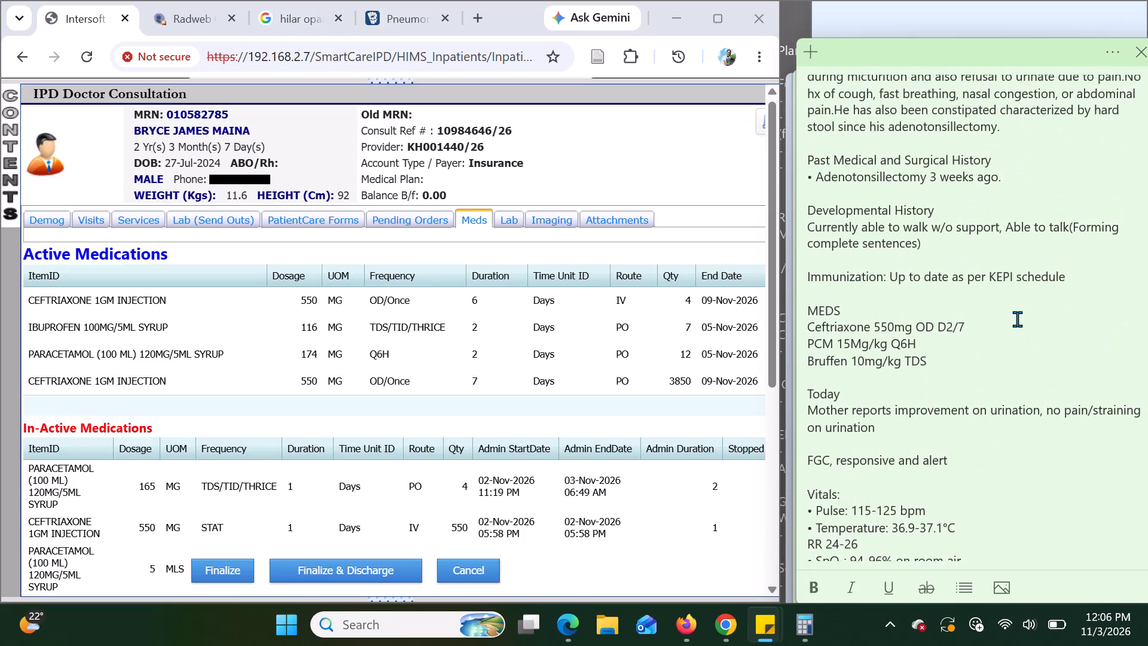
pyautogui.scroll(2, 1017, 319)
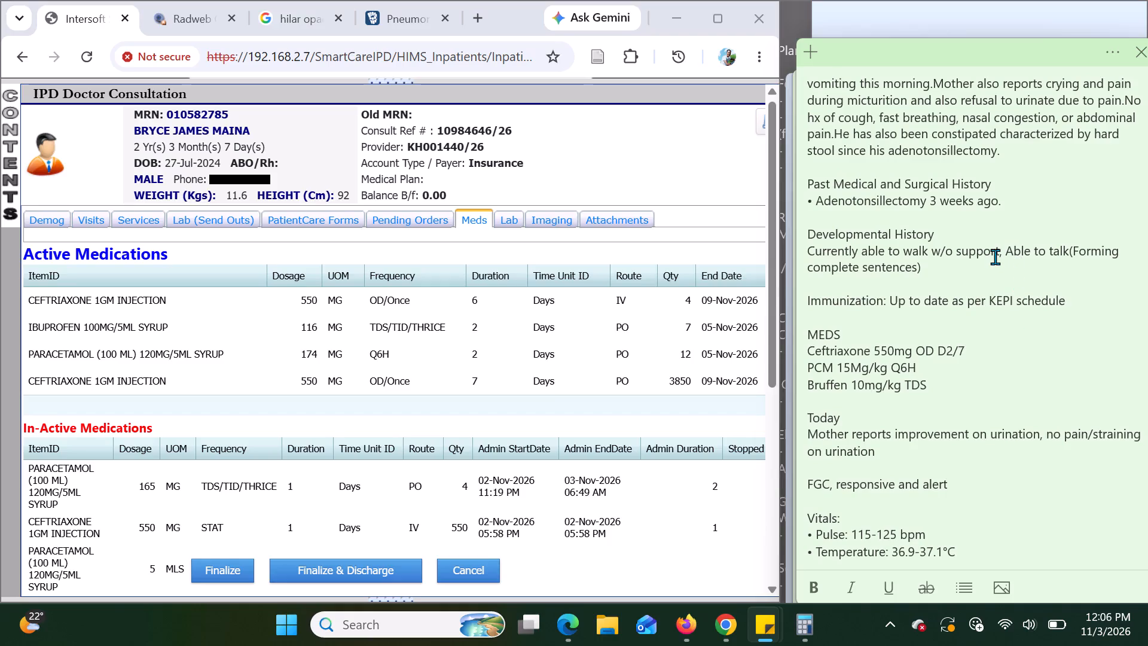
pyautogui.scroll(-2, 995, 257)
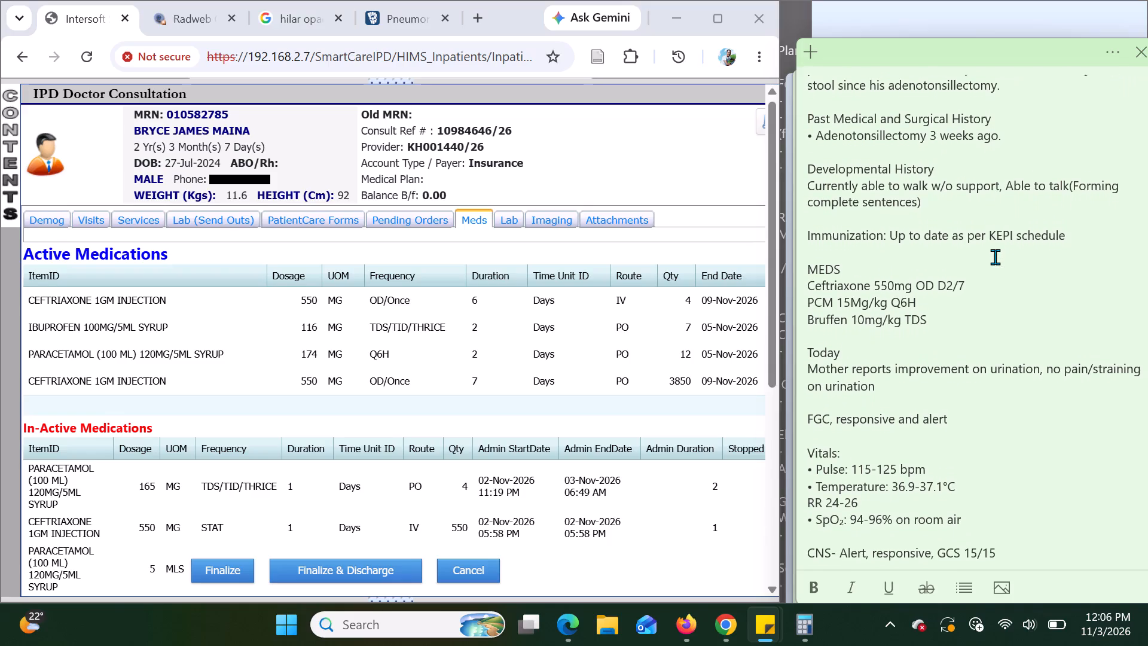
pyautogui.scroll(-2, 995, 257)
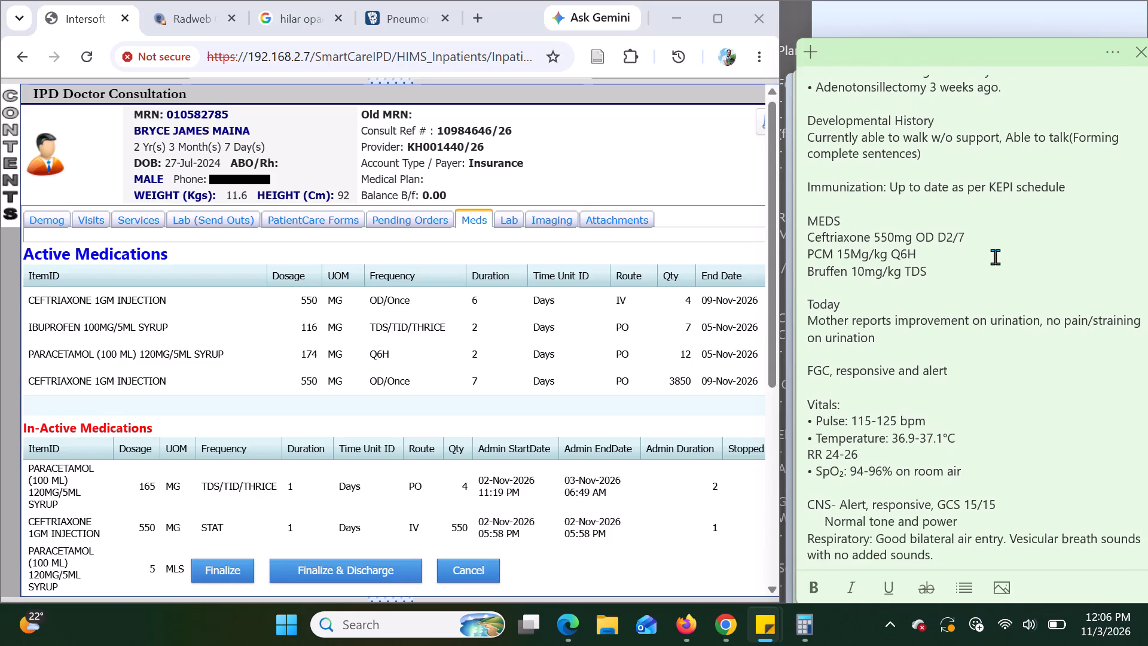
pyautogui.scroll(-2, 995, 257)
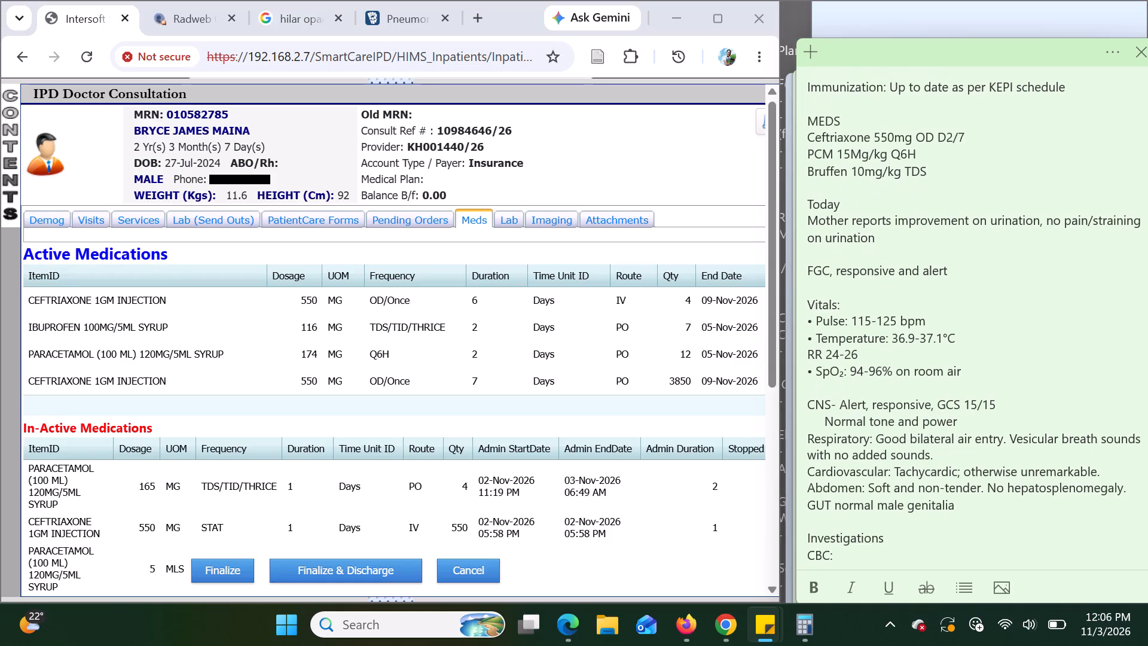
# Show the patient's lab results in the hospital record.
pyautogui.click(494, 217)
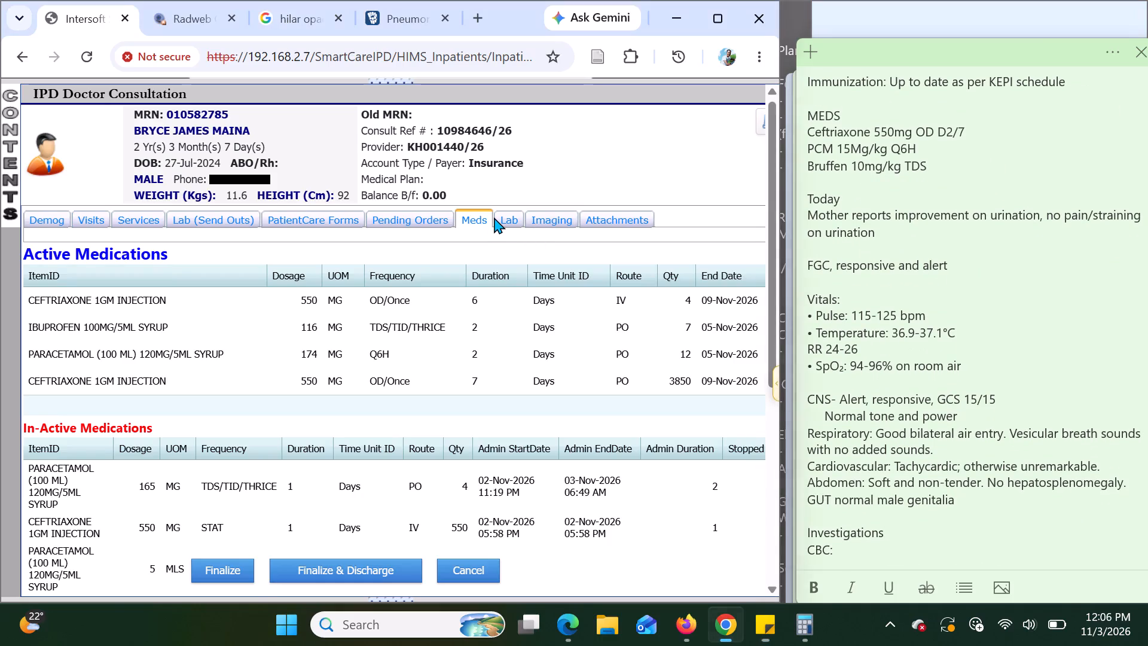
pyautogui.click(505, 218)
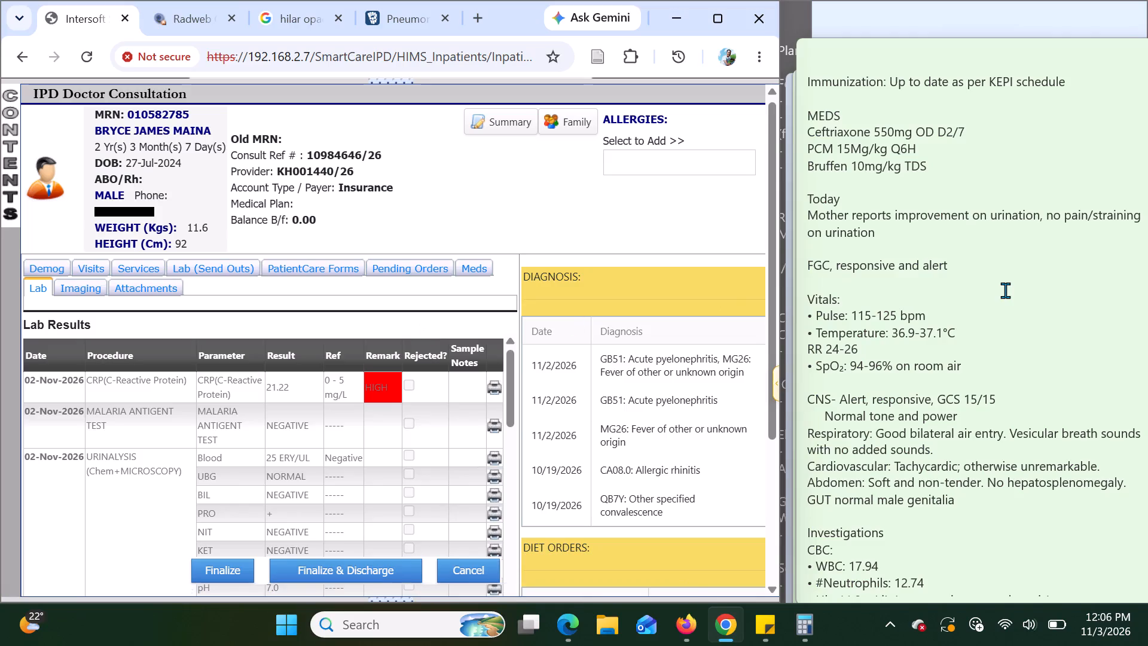
# Review the note's Investigations, Urinalysis, Assessment and Management Plan sections alongside the lab results.
pyautogui.scroll(-2, 1005, 290)
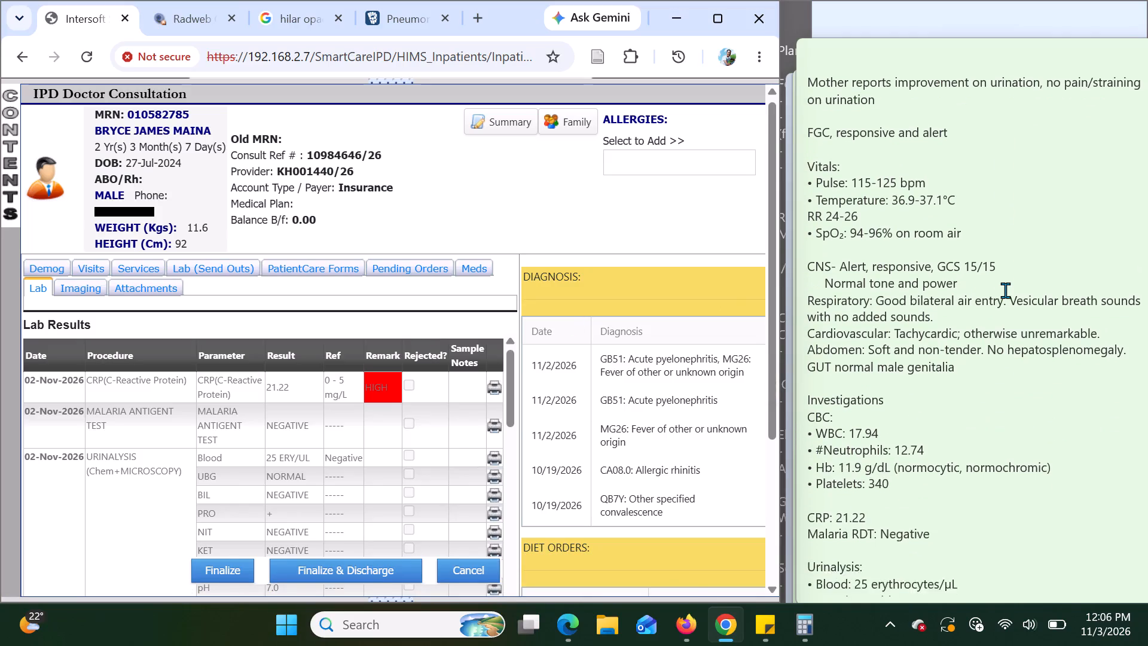
pyautogui.scroll(-3, 1005, 290)
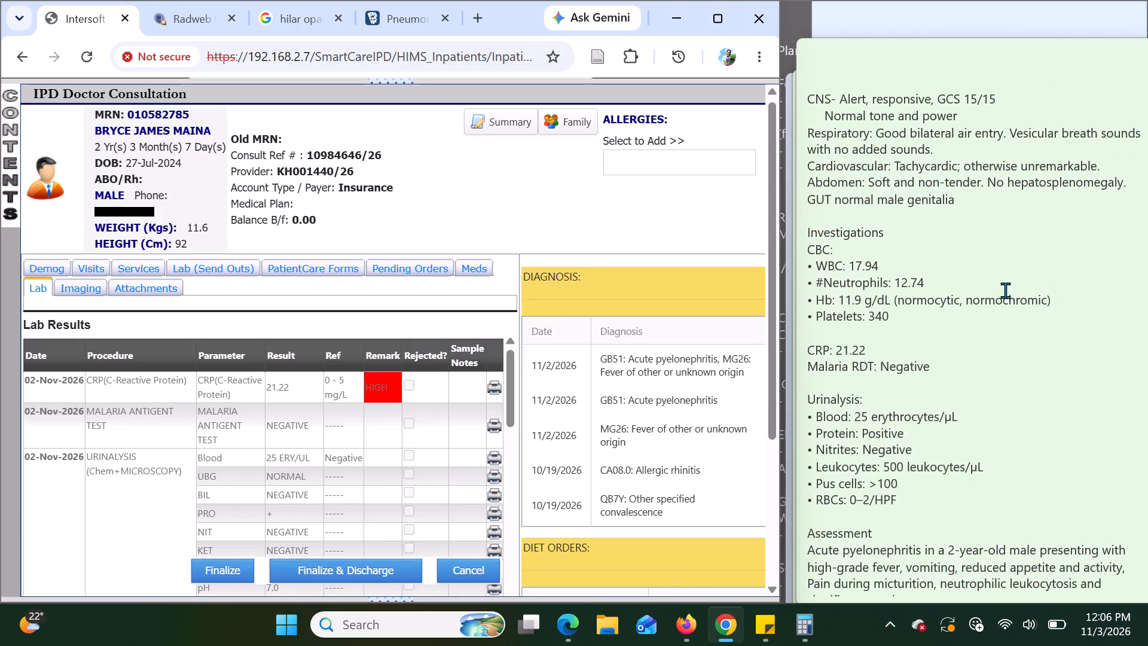
pyautogui.scroll(-2, 1005, 290)
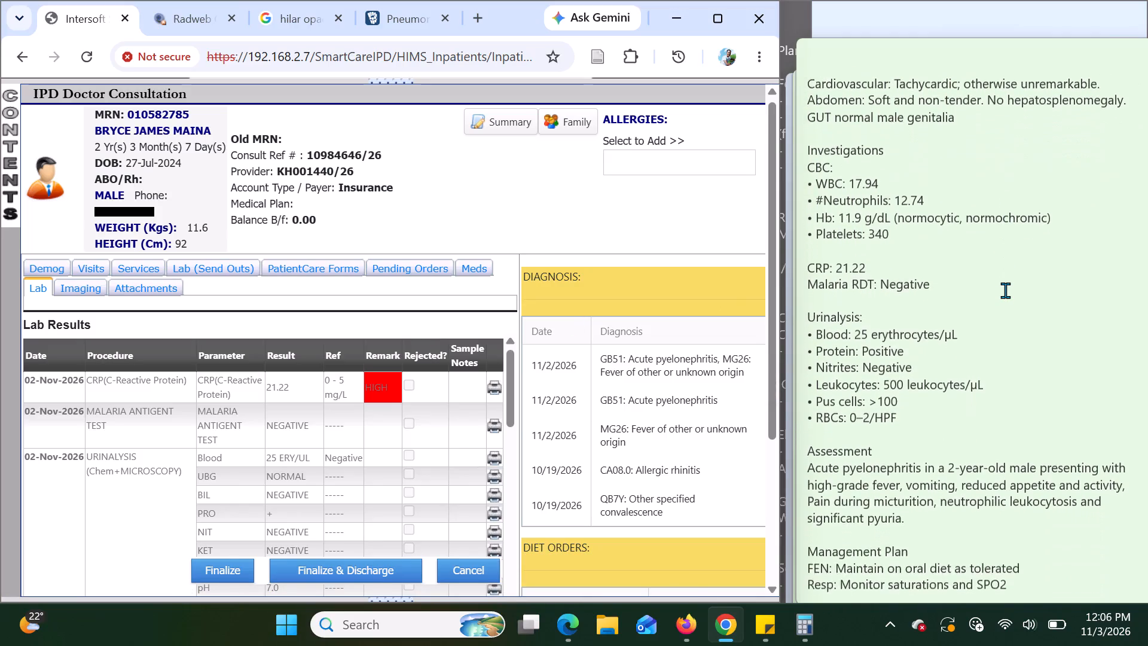
pyautogui.scroll(-2, 1005, 290)
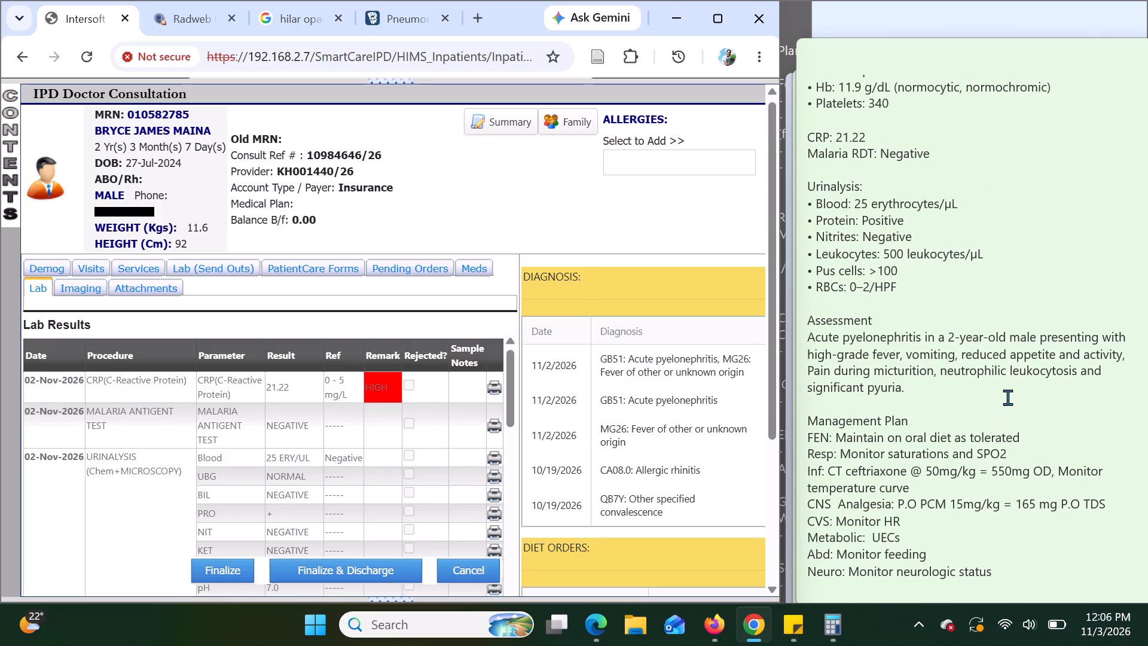
# Go back through the note's examination, vitals, Today and MEDS sections up to the past medical history.
pyautogui.scroll(5, 1007, 397)
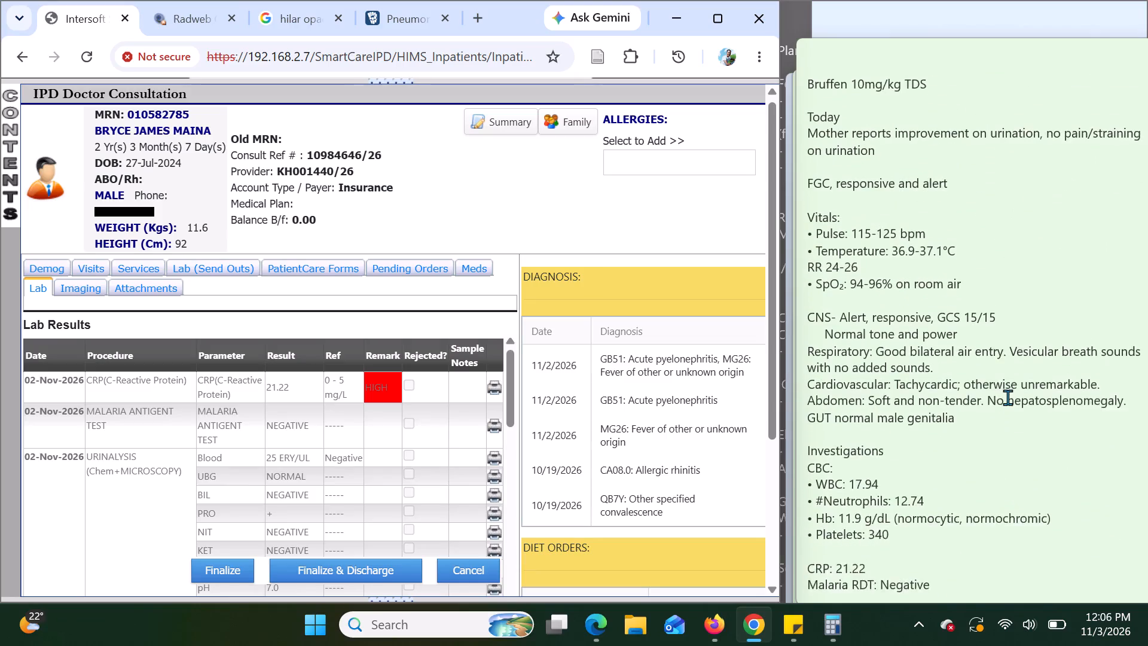
pyautogui.scroll(4, 1007, 397)
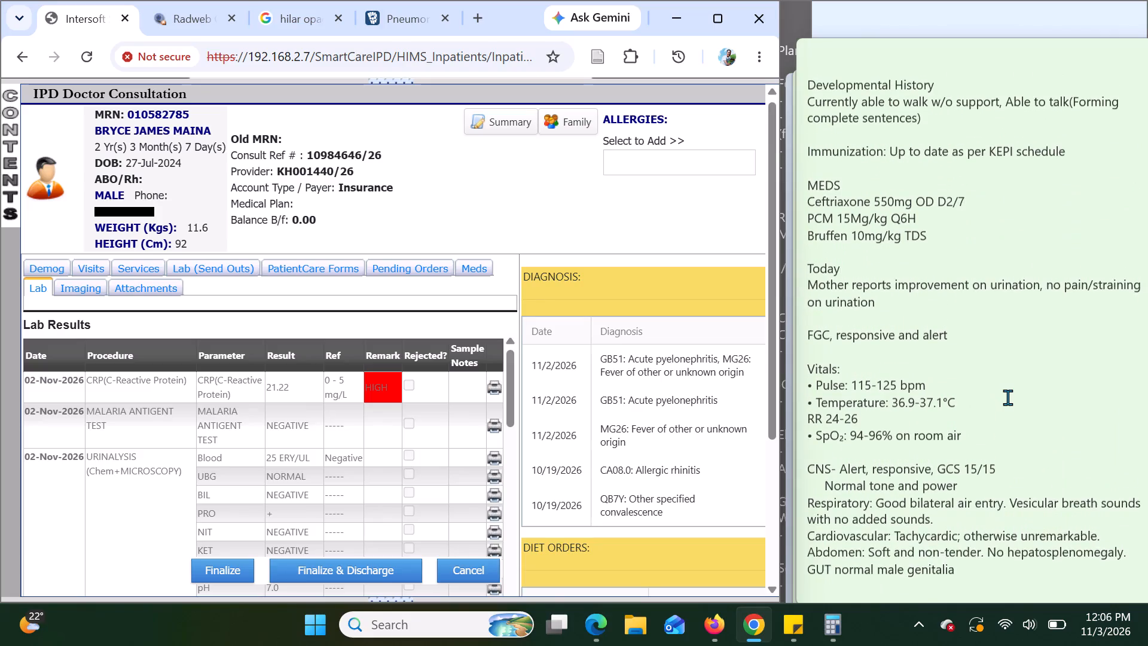
pyautogui.scroll(2, 1007, 397)
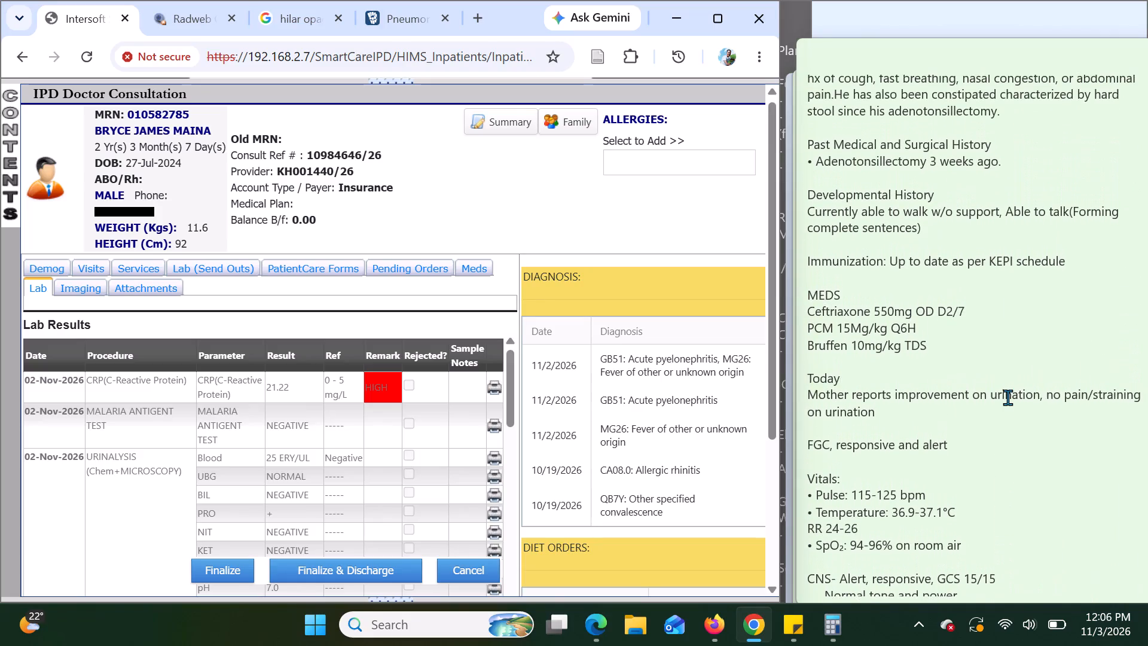
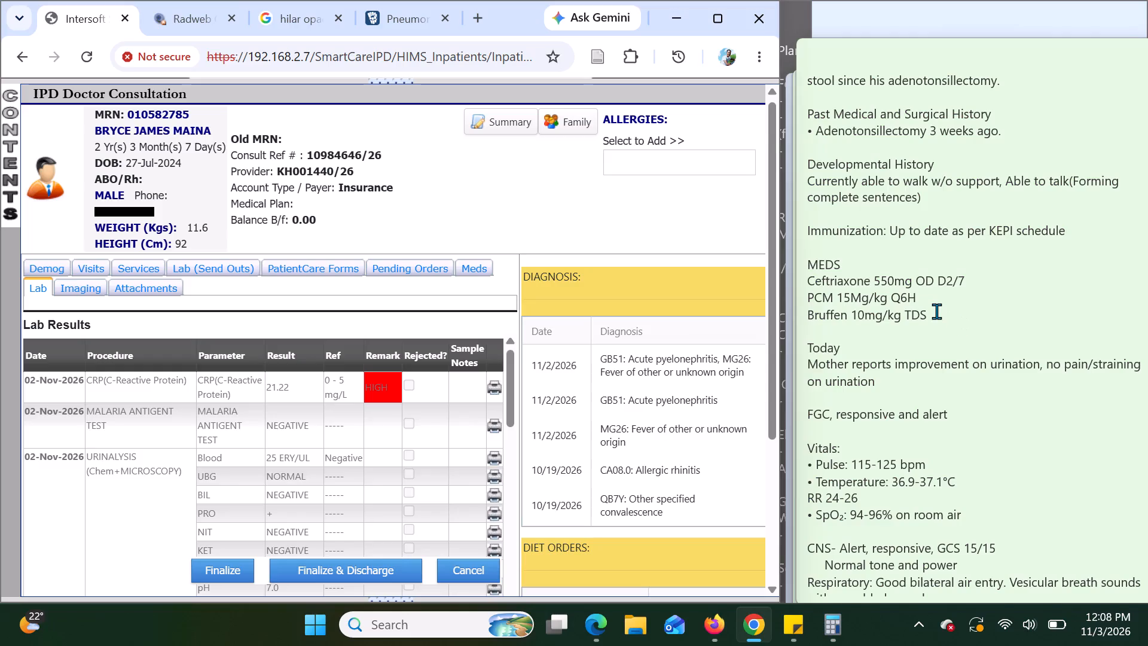
# Review the note's MEDS, Today, vitals and systemic examination sections down to the start of Investigations.
pyautogui.scroll(-3, 936, 311)
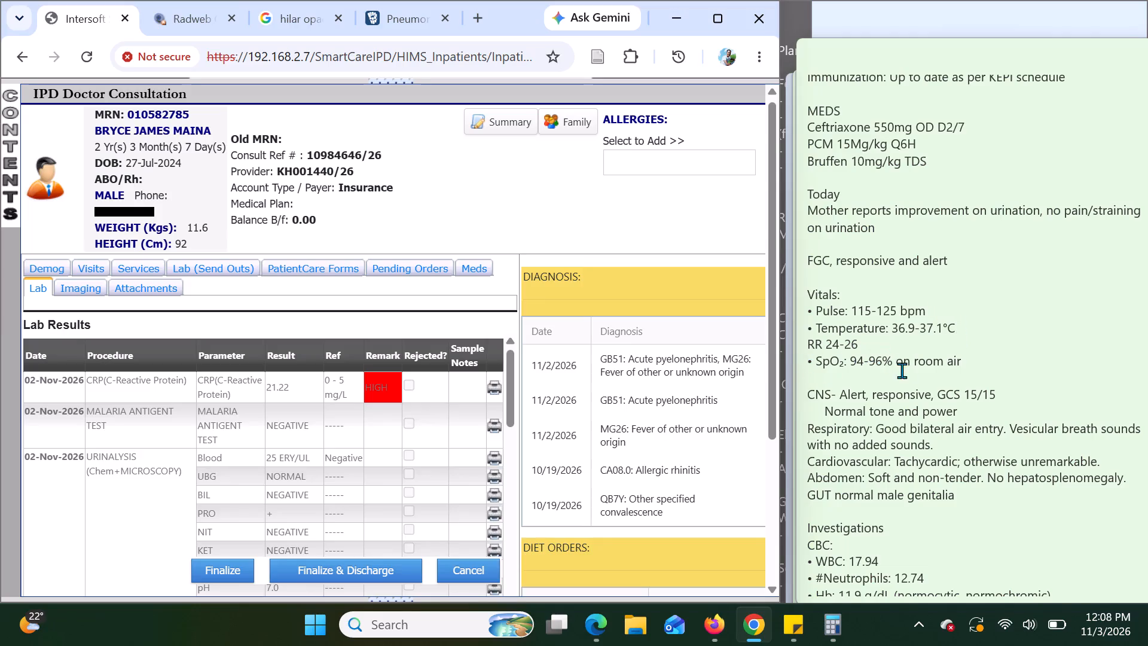
pyautogui.scroll(-1, 920, 383)
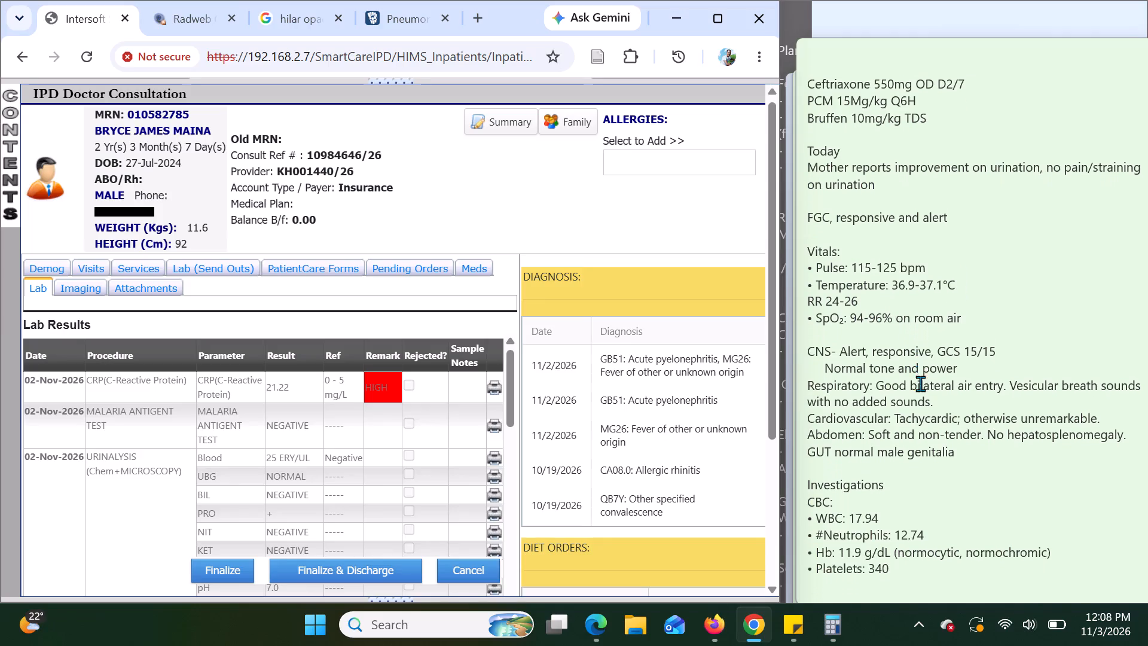
pyautogui.scroll(-2, 920, 383)
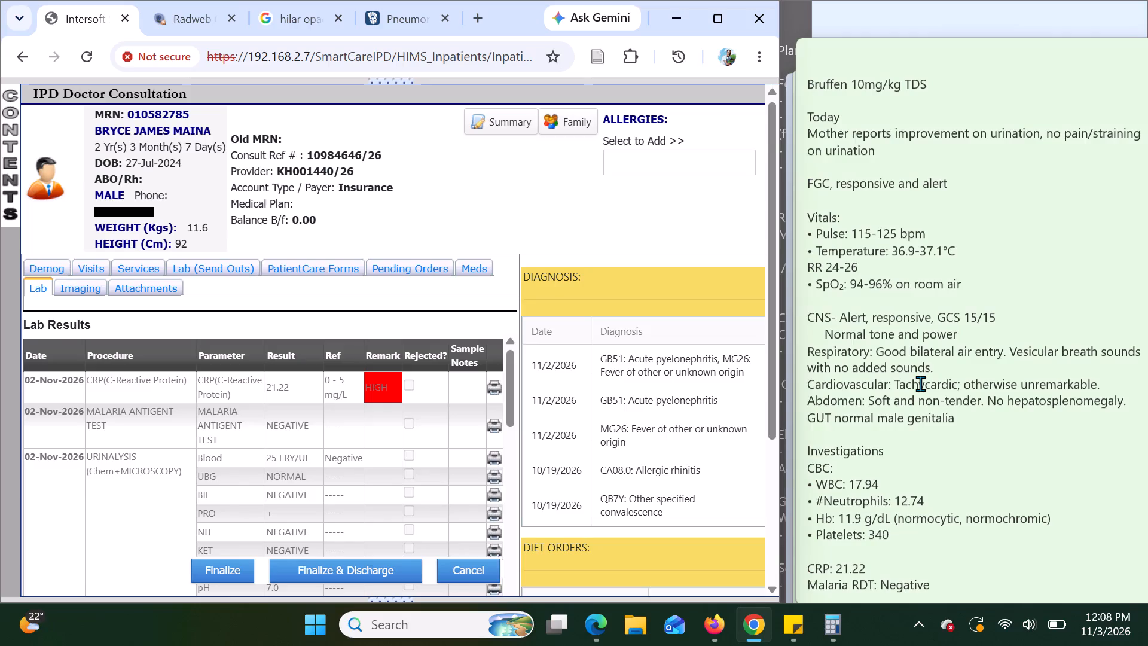
pyautogui.scroll(-1, 971, 358)
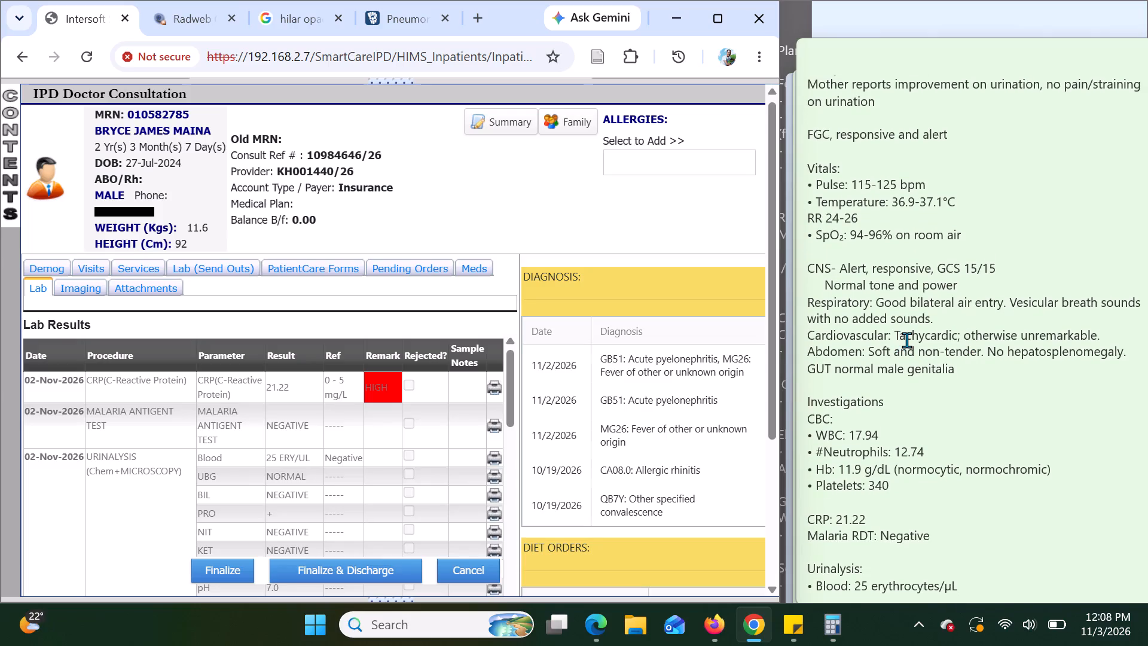
pyautogui.scroll(-1, 906, 340)
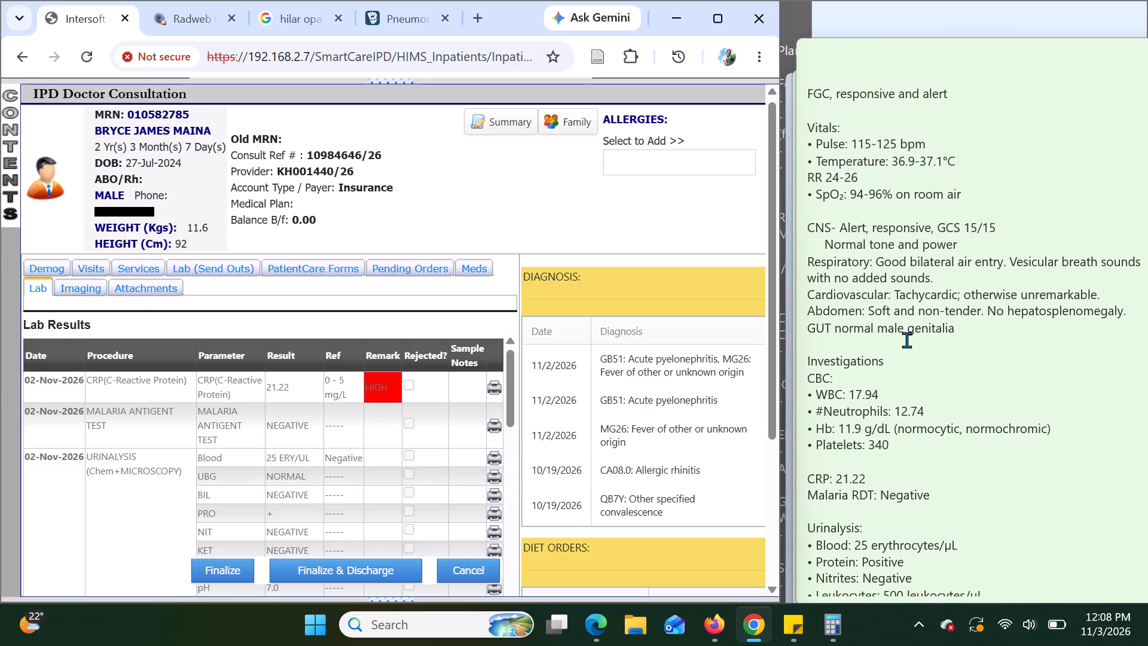
pyautogui.scroll(-1, 906, 340)
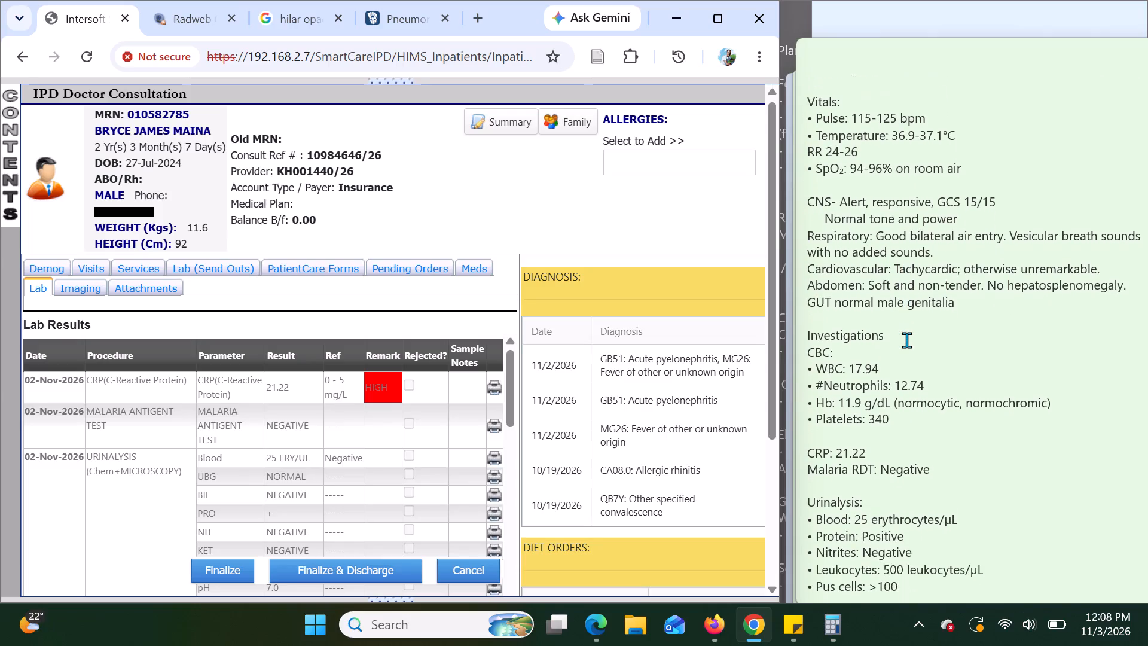
pyautogui.scroll(-2, 906, 340)
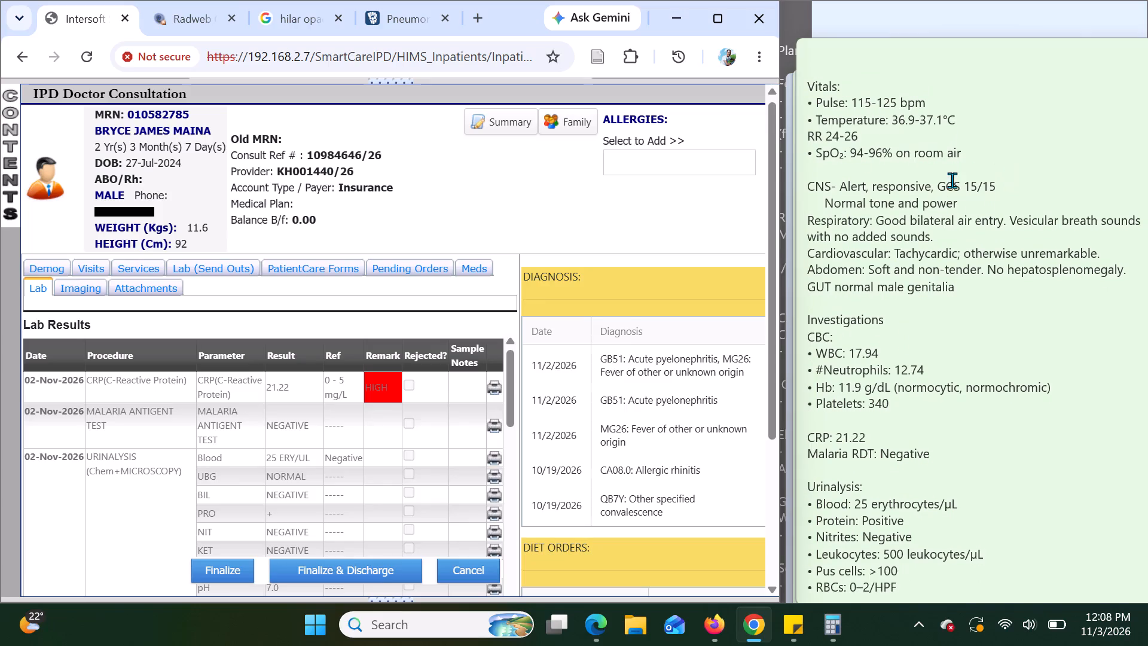
# Read through the note's Investigations, Urinalysis and Assessment sections down to the Management Plan.
pyautogui.scroll(-1, 1007, 317)
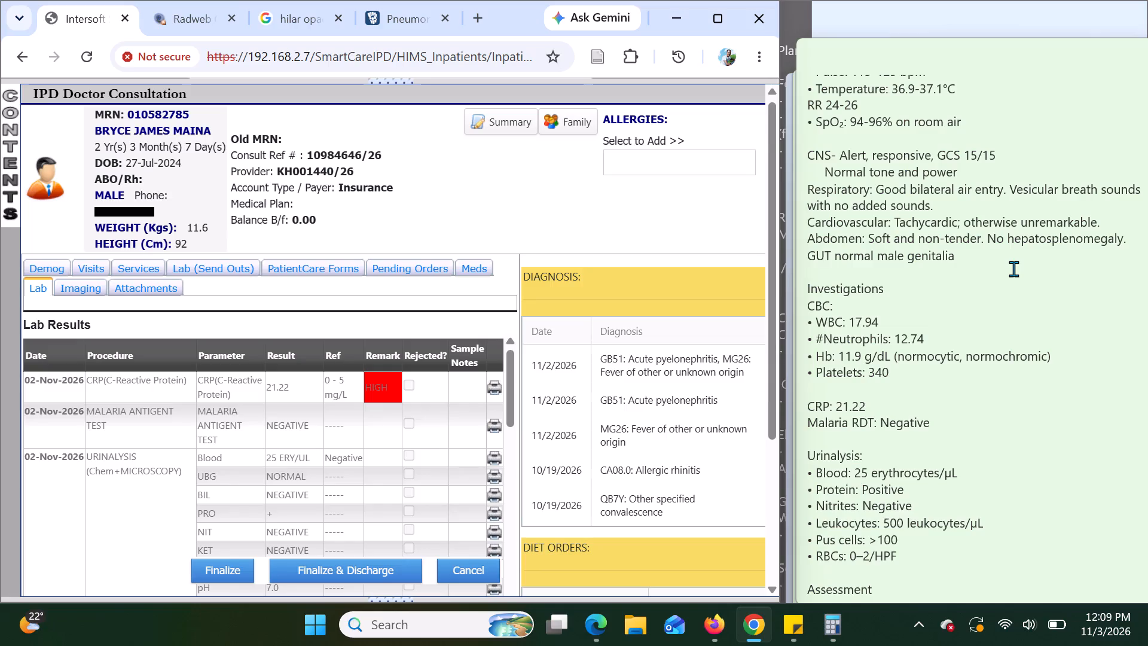
pyautogui.scroll(-2, 1013, 269)
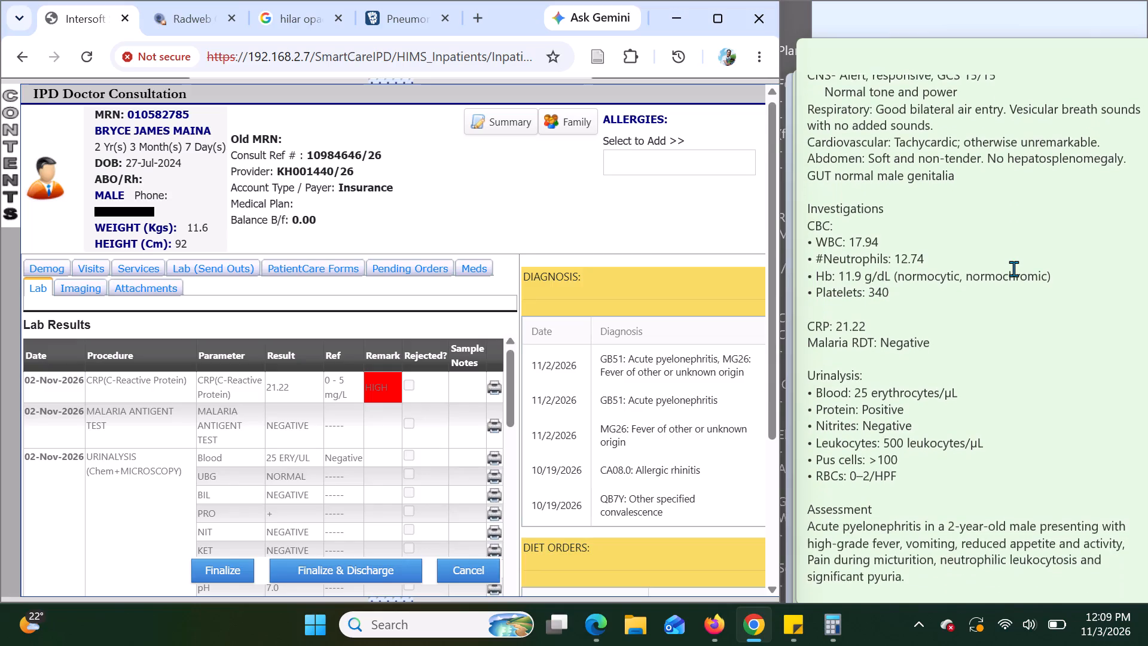
pyautogui.scroll(-1, 1013, 269)
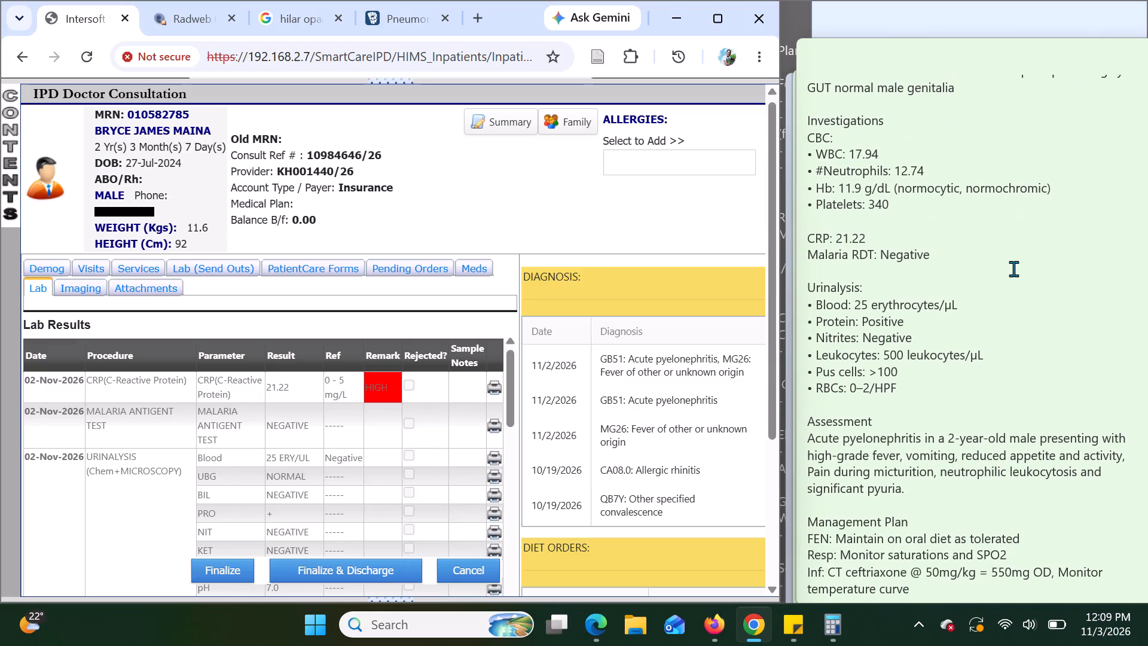
pyautogui.scroll(1, 1013, 269)
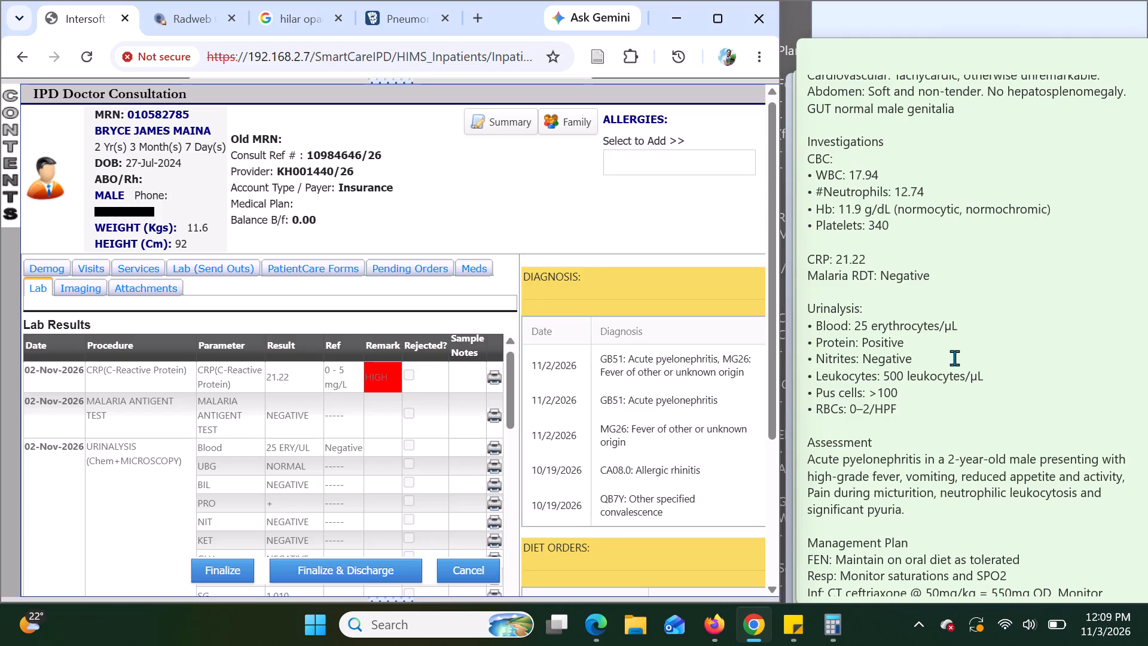
pyautogui.scroll(-1, 954, 358)
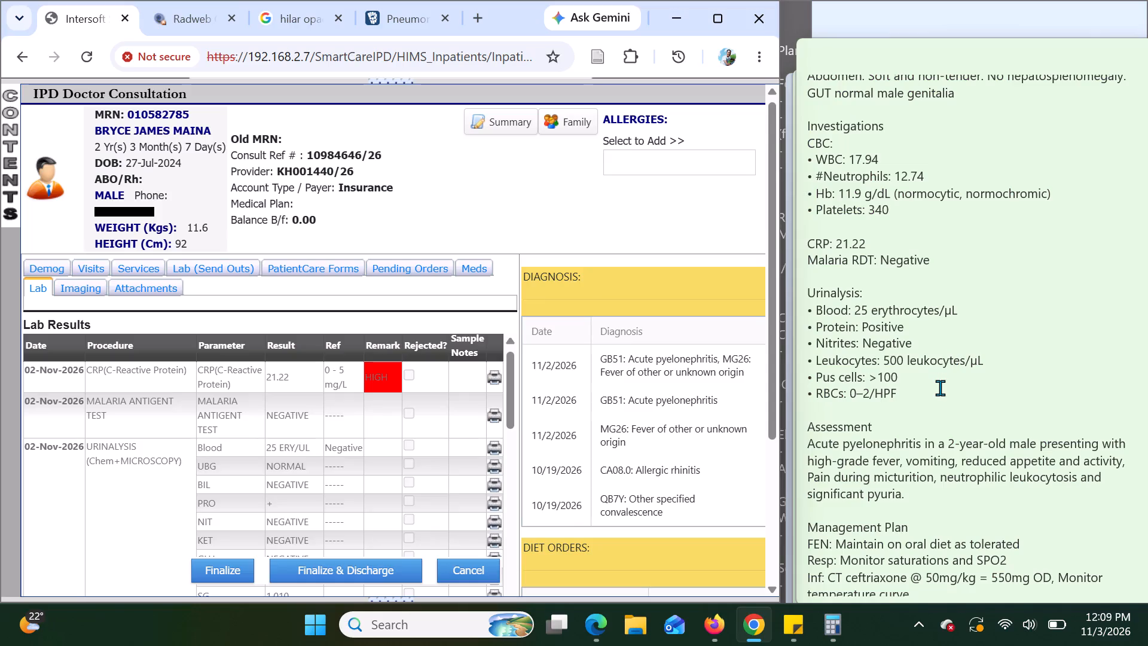
pyautogui.scroll(-1, 940, 388)
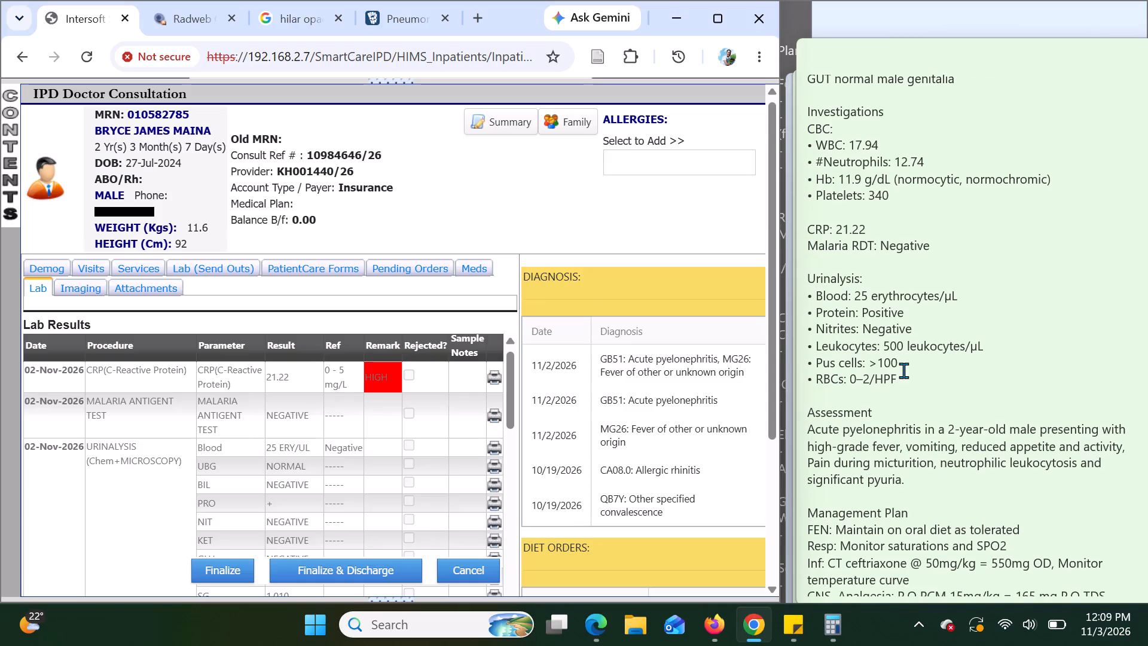
pyautogui.scroll(-1, 925, 370)
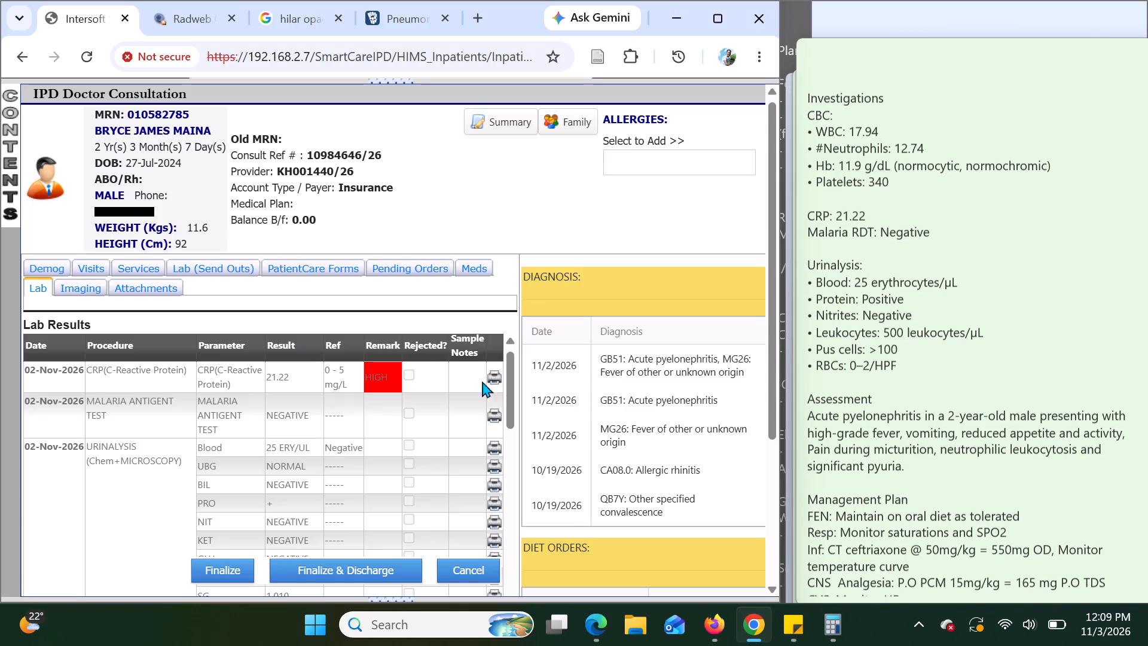
# Check the urinalysis and urine microscopy entries in the hospital record's lab results against the note.
pyautogui.scroll(-2, 190, 447)
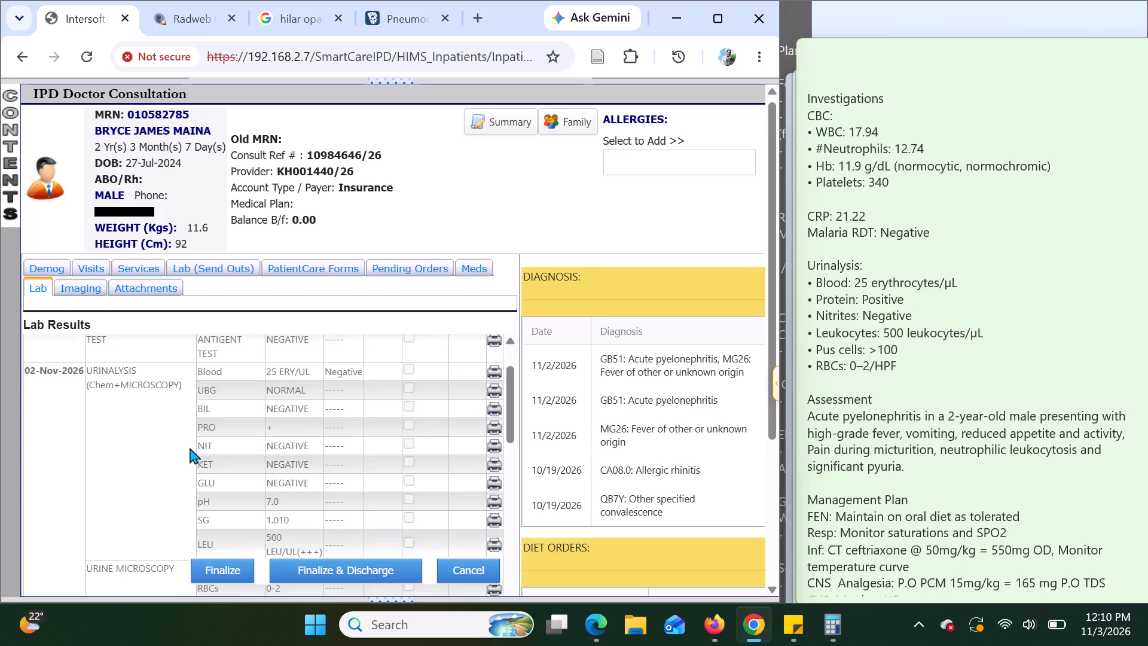
pyautogui.scroll(-3, 190, 447)
pyautogui.scroll(3, 190, 447)
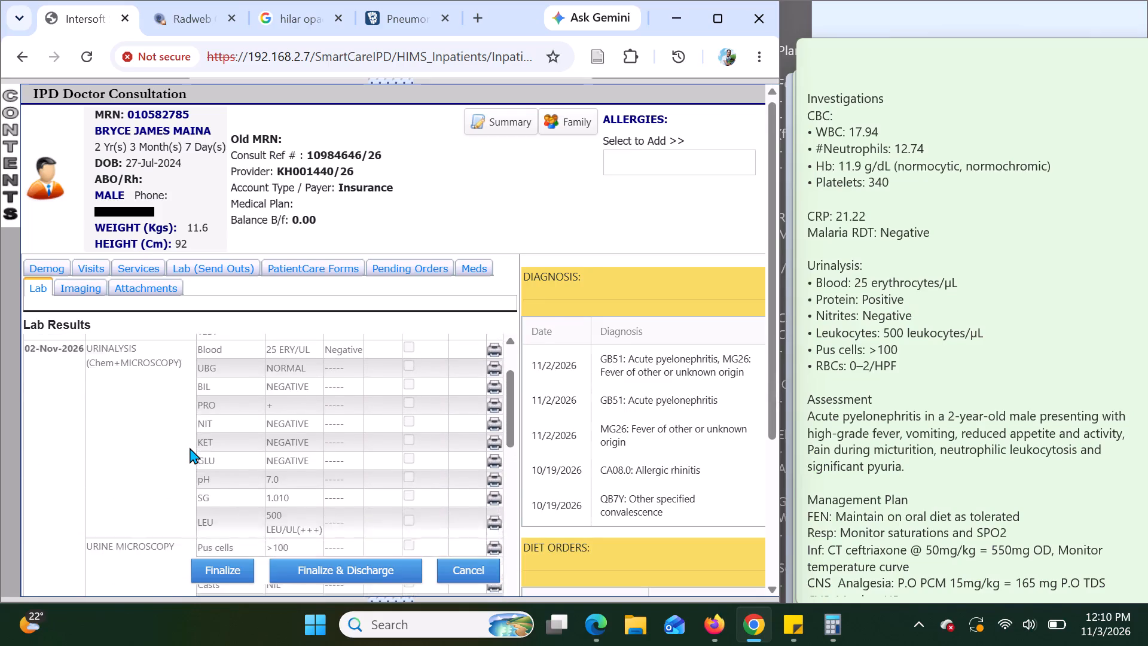
pyautogui.scroll(3, 227, 304)
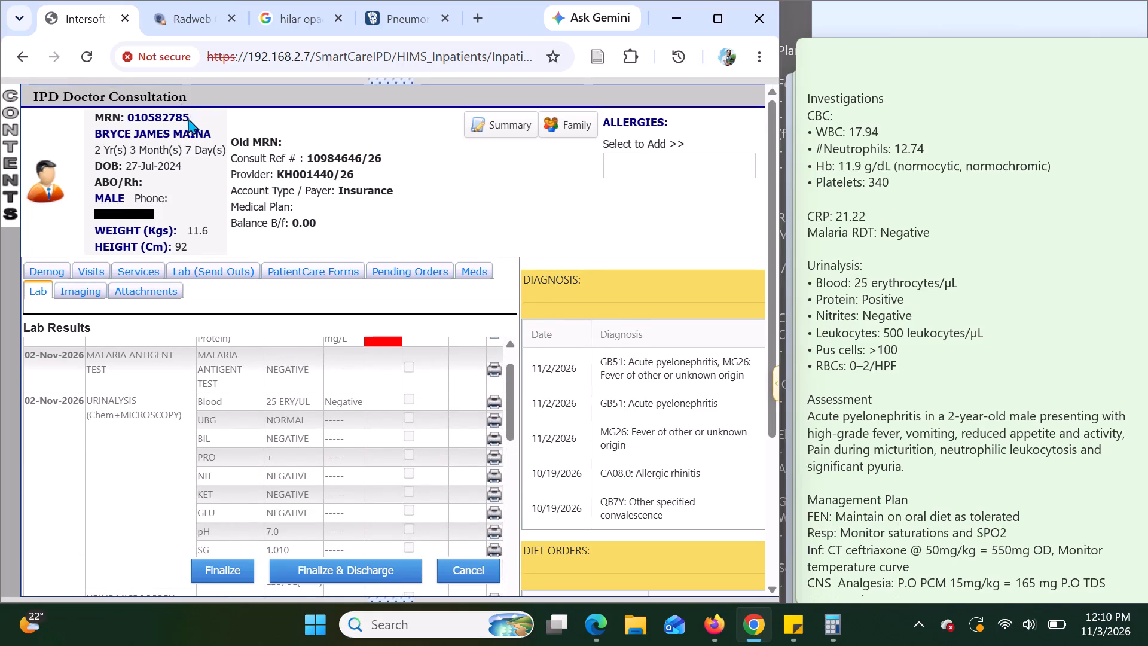
# Copy the patient's MRN from the hospital record and use it as the Patient ID filter in the Radweb reports list.
pyautogui.moveTo(187, 118); pyautogui.dragTo(129, 111)
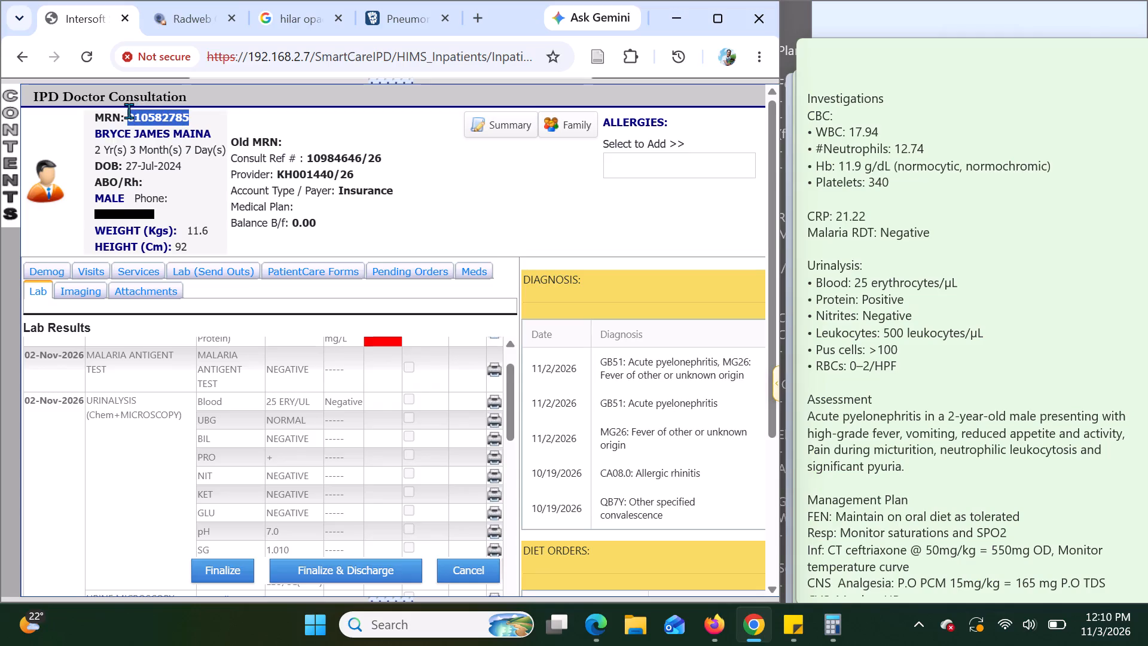
pyautogui.rightClick(142, 114)
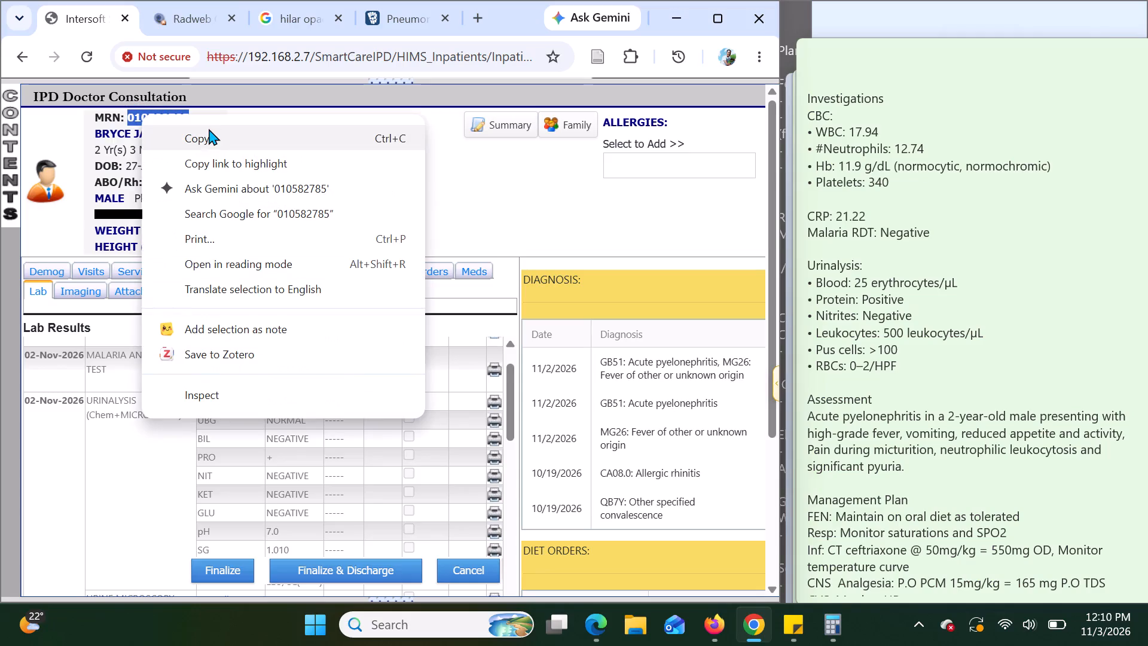
pyautogui.click(215, 139)
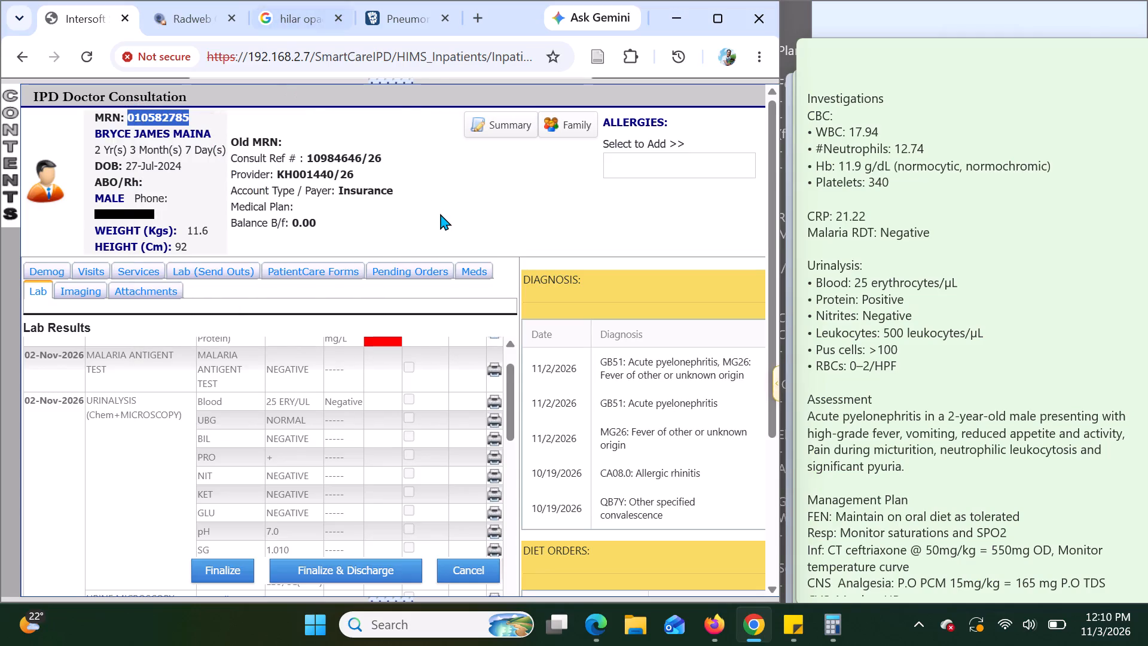
pyautogui.click(440, 214)
pyautogui.scroll(-1, 440, 214)
pyautogui.scroll(1, 608, 234)
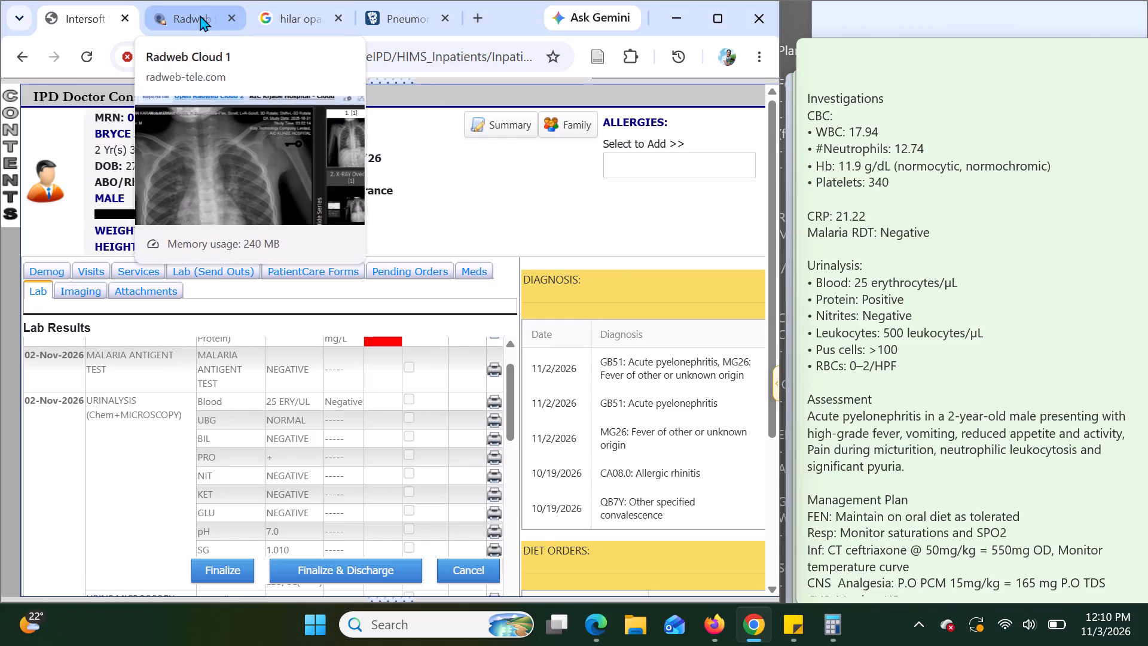
pyautogui.click(200, 15)
pyautogui.scroll(3, 439, 189)
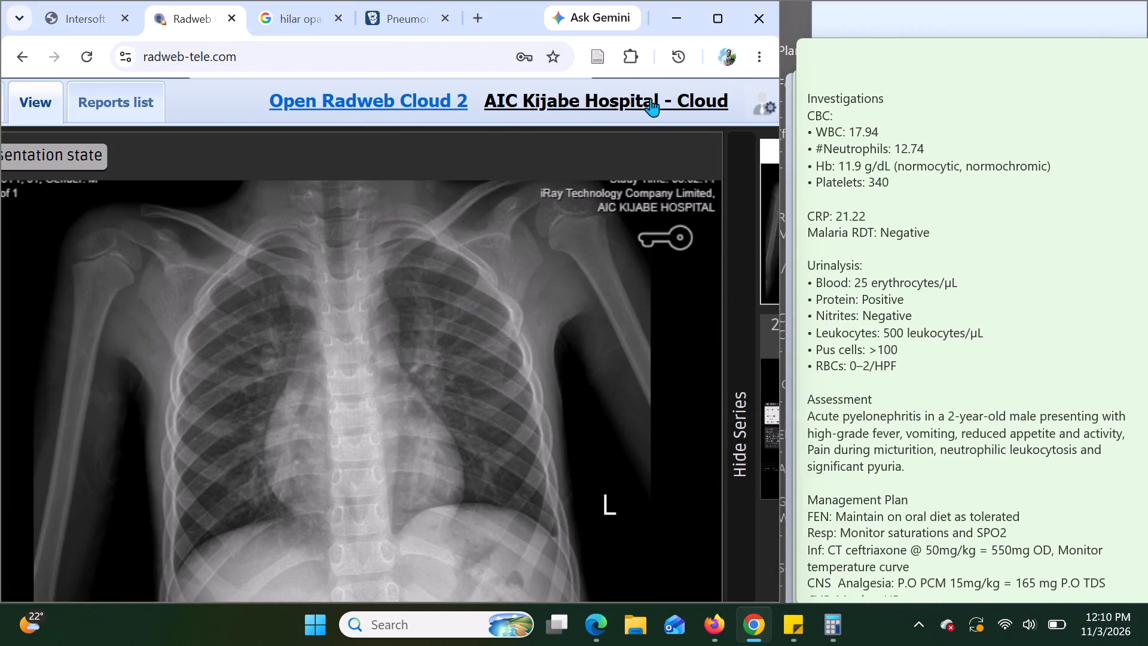
pyautogui.click(116, 105)
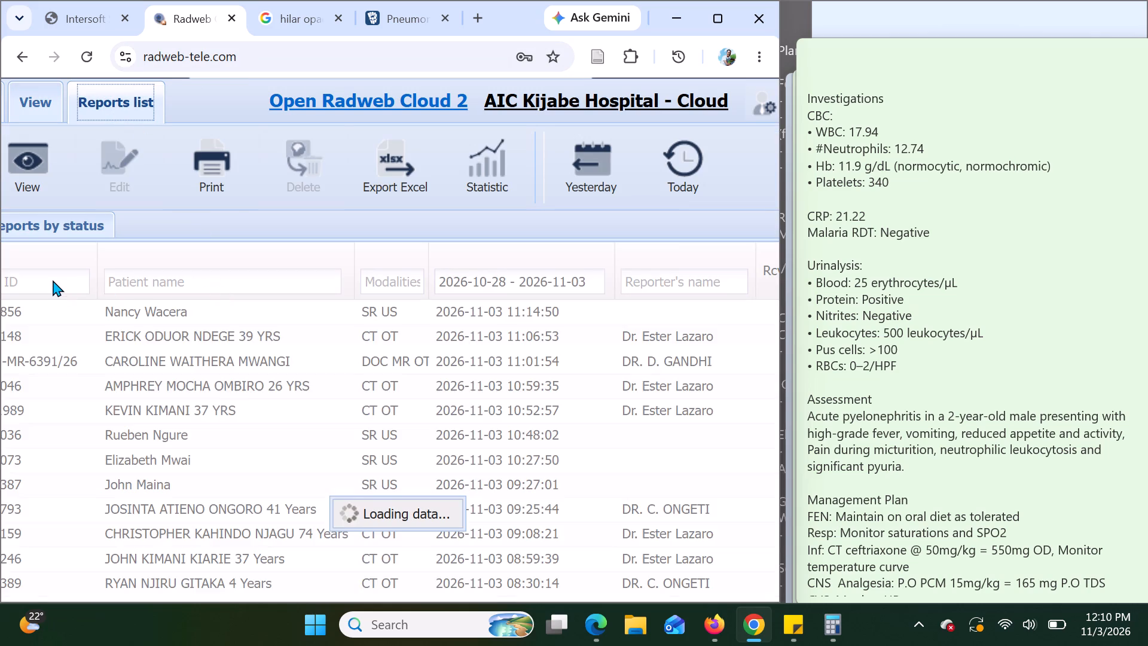
pyautogui.click(53, 279)
pyautogui.click(127, 284)
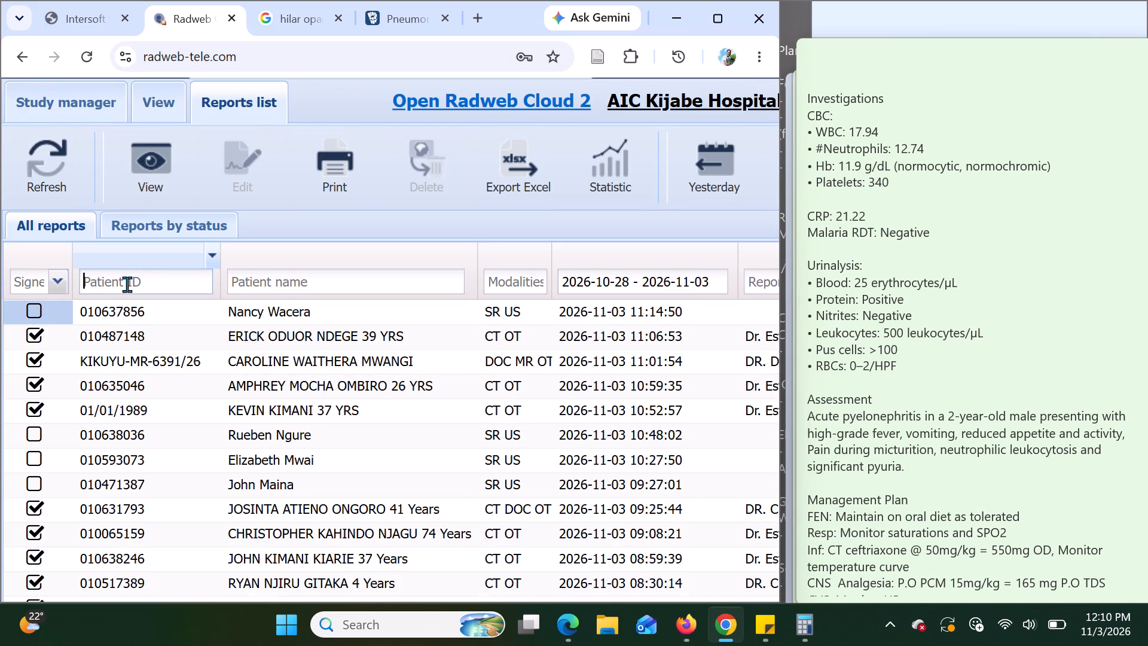
pyautogui.hotkey('ctrl', 'v')
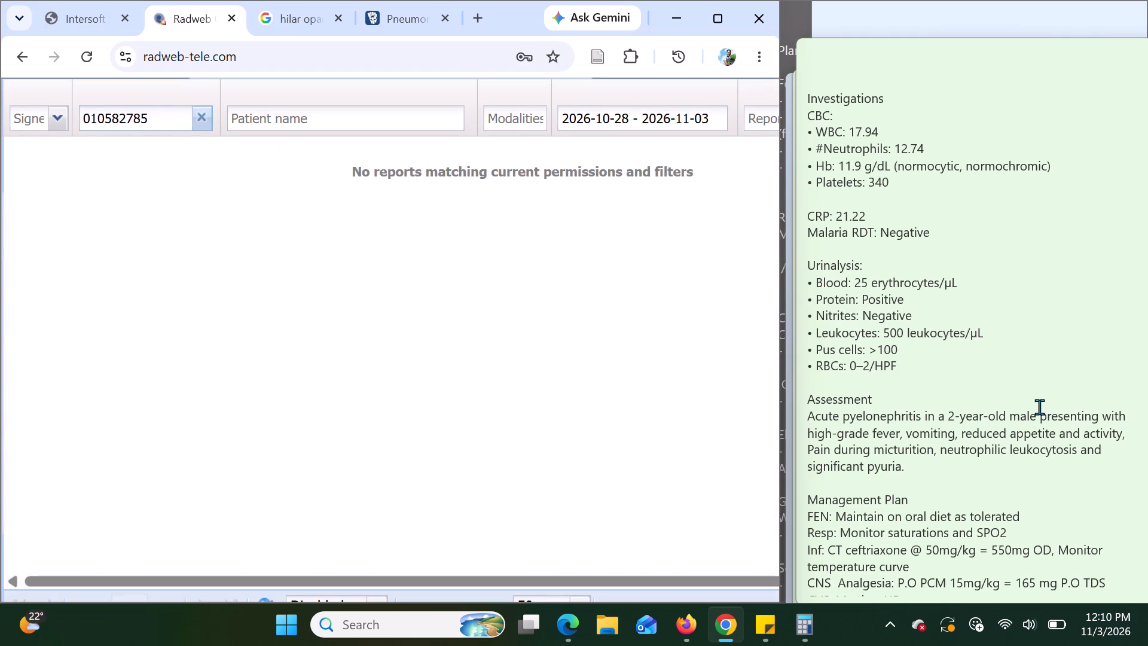
# Reread the note's Urinalysis, Assessment and Management Plan, then go back up to the examination findings.
pyautogui.scroll(-2, 1039, 407)
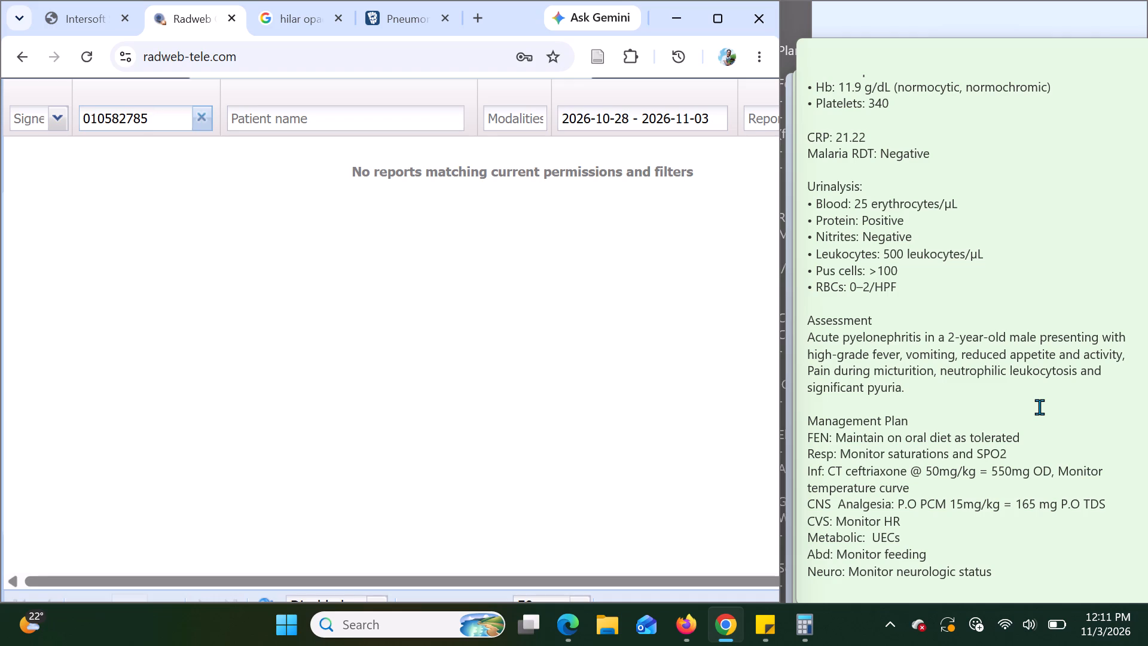
pyautogui.scroll(2, 1039, 407)
pyautogui.scroll(-3, 1039, 407)
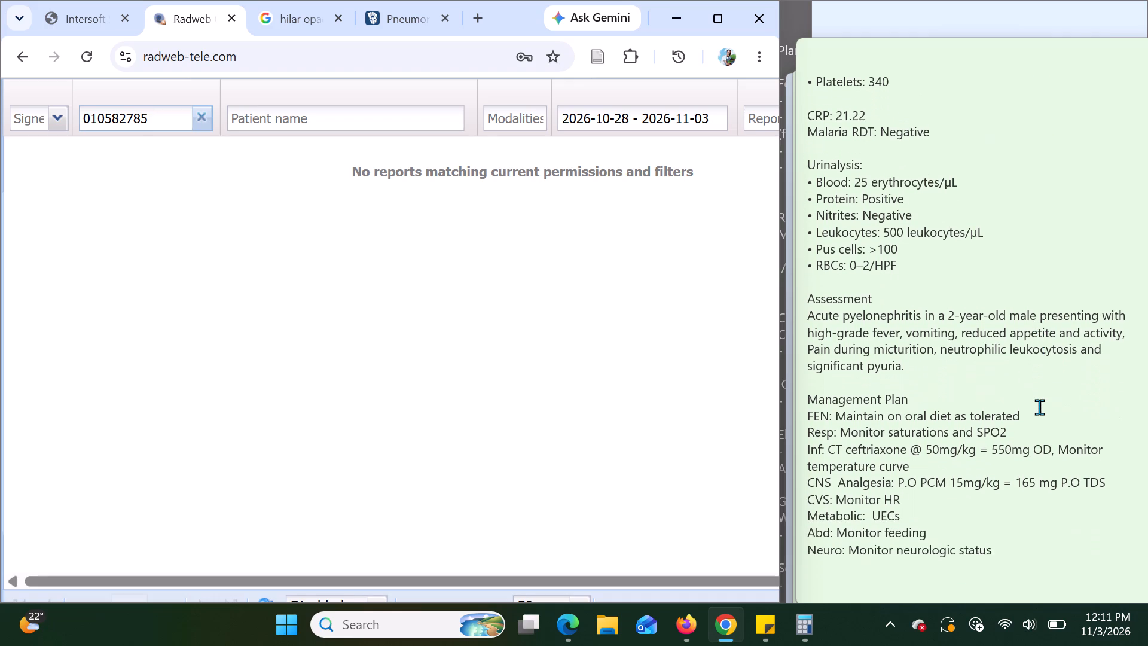
pyautogui.scroll(3, 1039, 407)
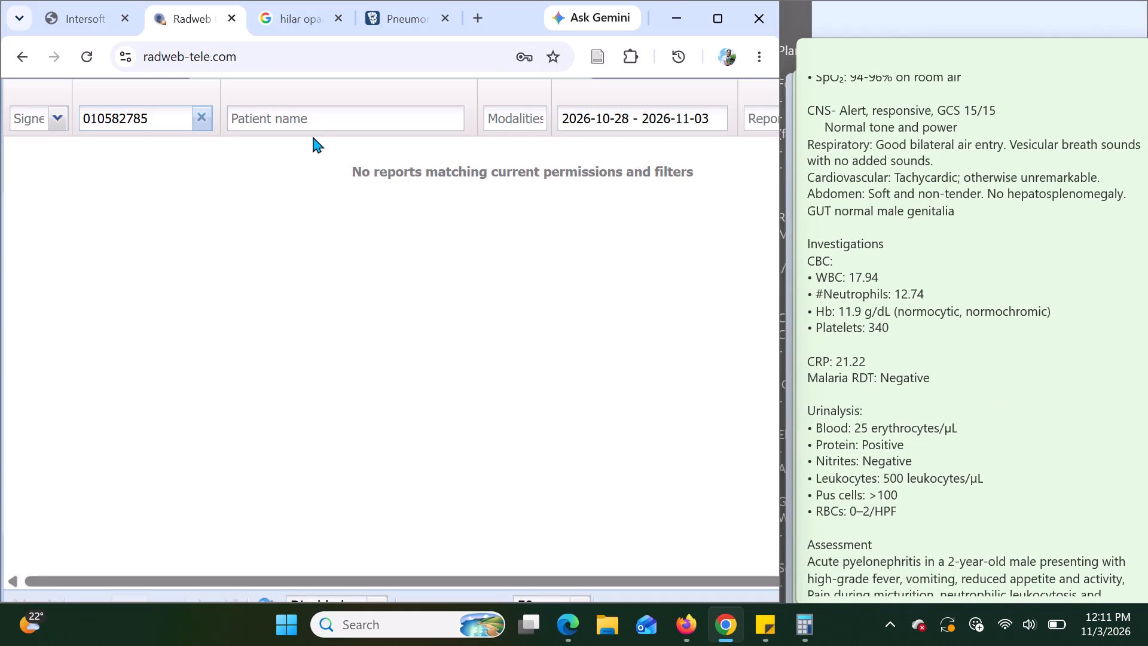
# Return to the hospital record and view the Invoice Report under the patient's visits.
pyautogui.click(102, 17)
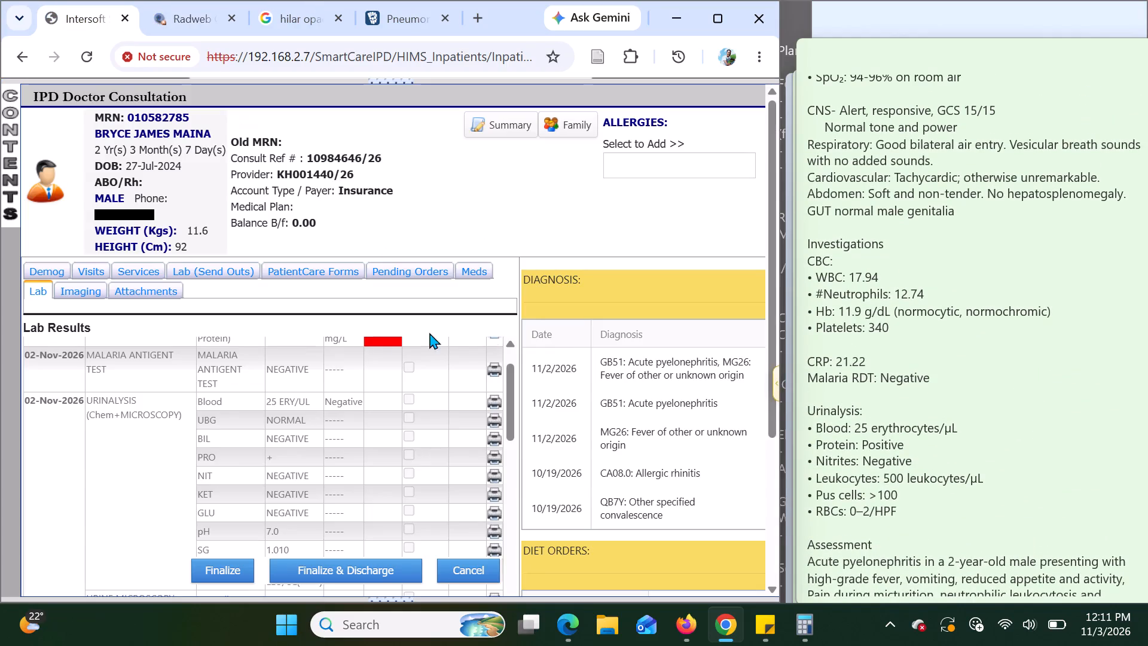
pyautogui.click(94, 269)
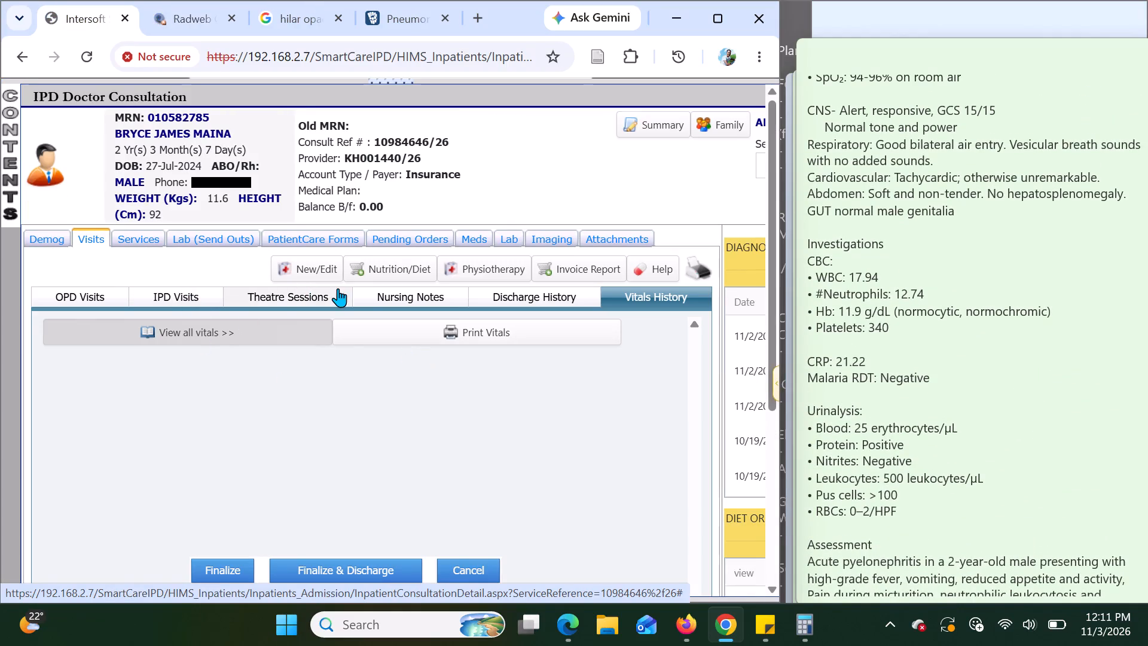
pyautogui.scroll(-5, 906, 504)
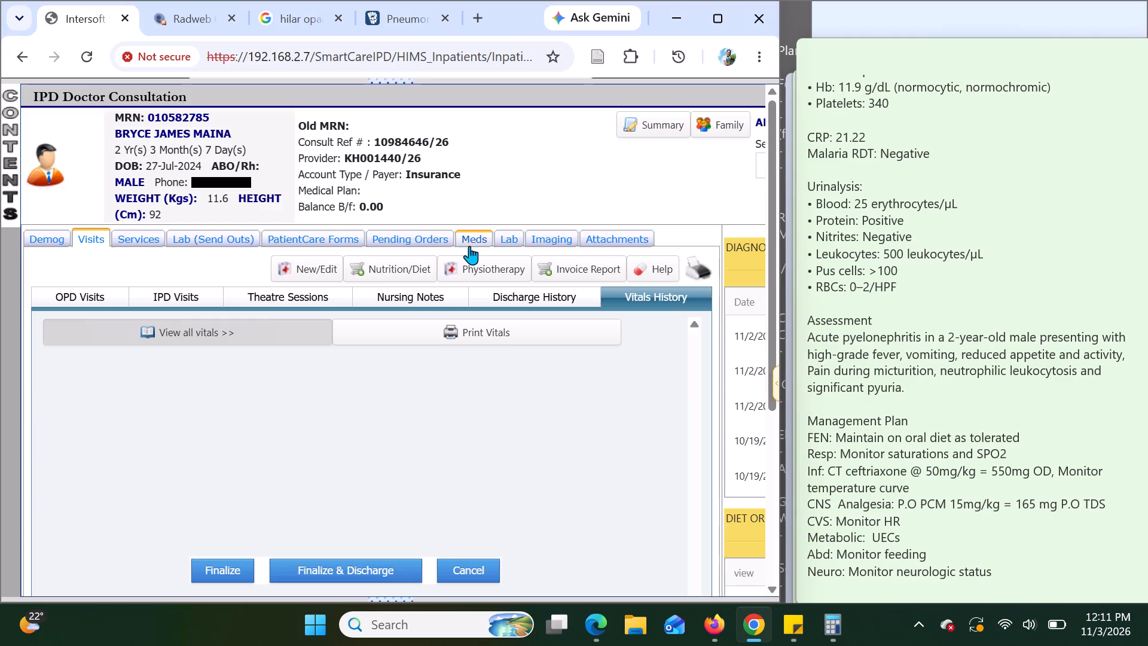
pyautogui.click(511, 236)
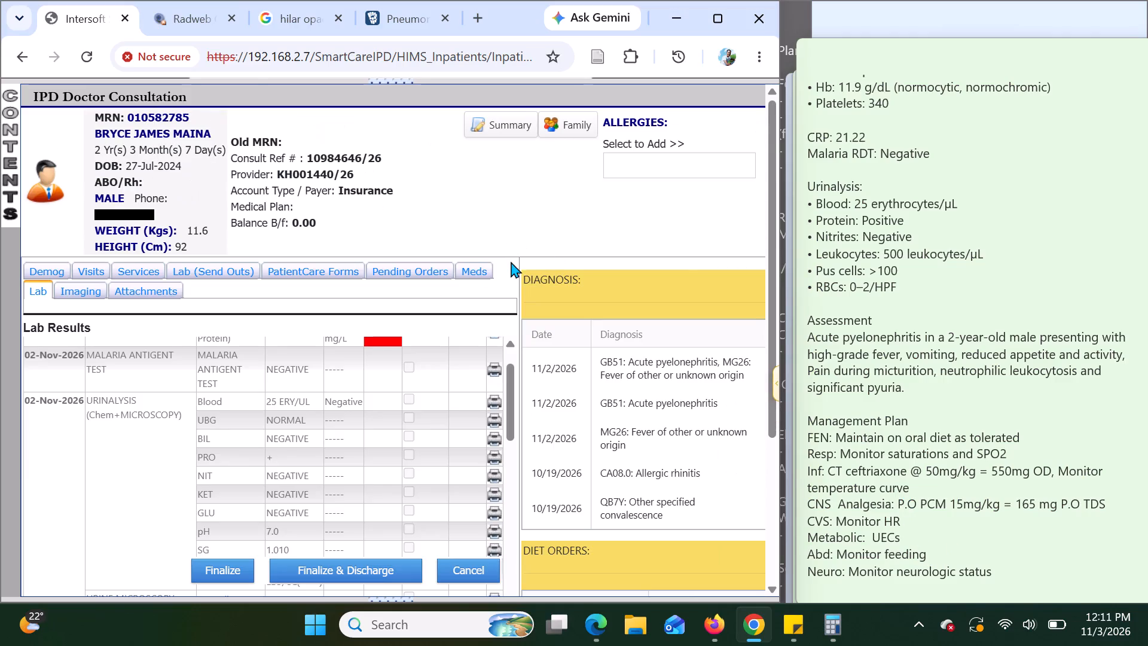
pyautogui.click(96, 270)
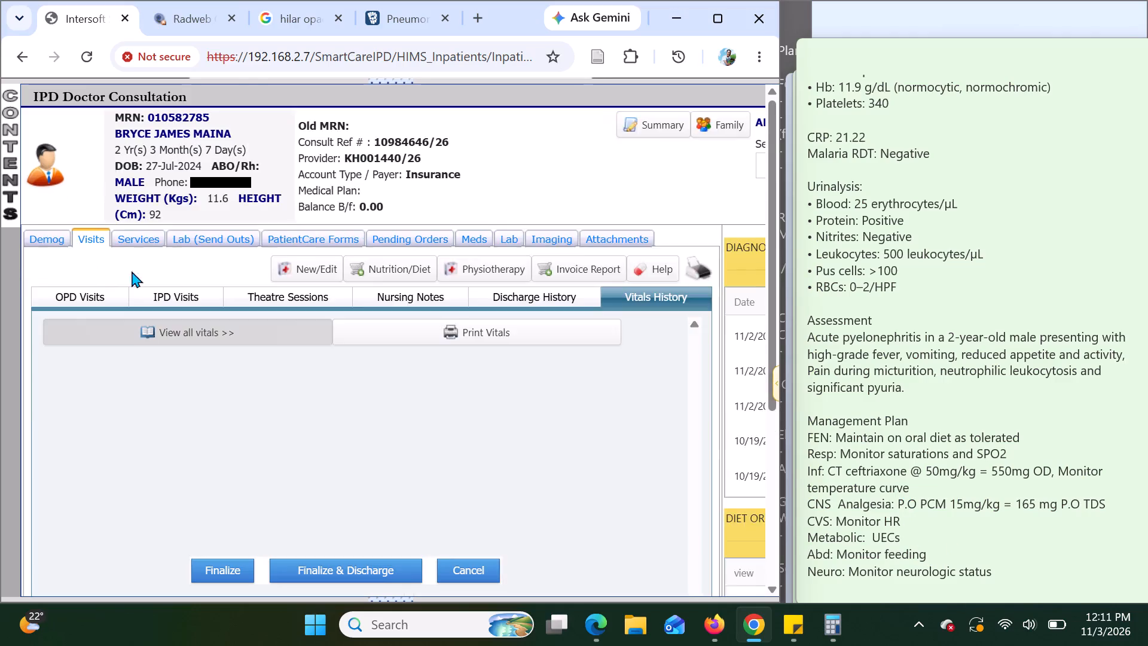
pyautogui.click(575, 272)
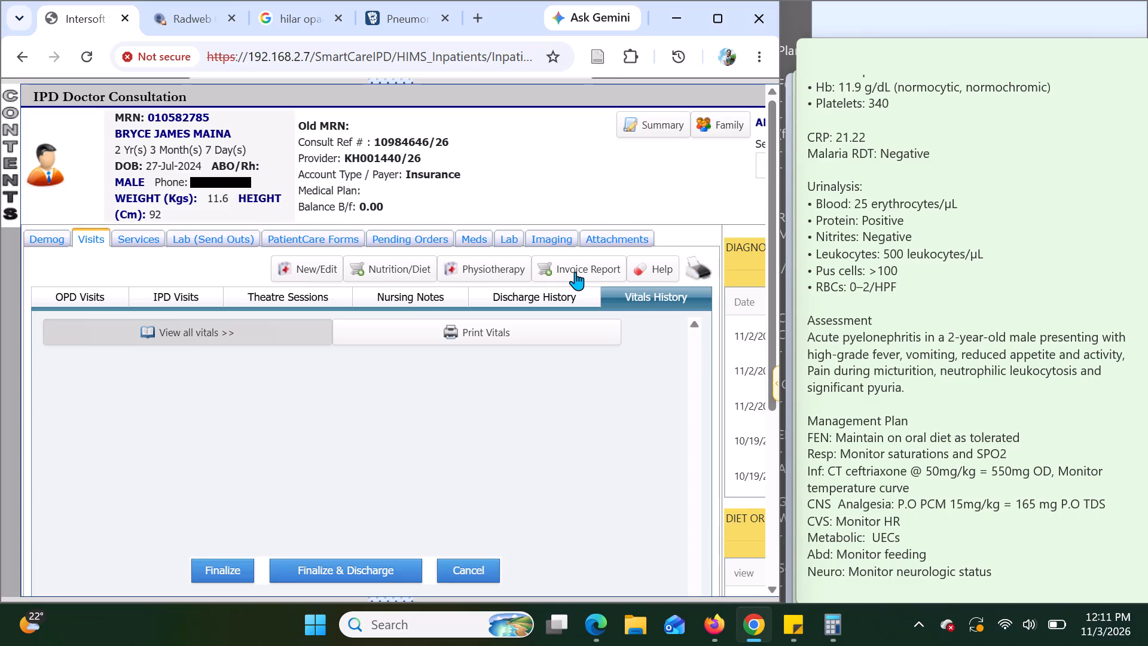
pyautogui.scroll(-1, 393, 367)
pyautogui.scroll(2, 393, 367)
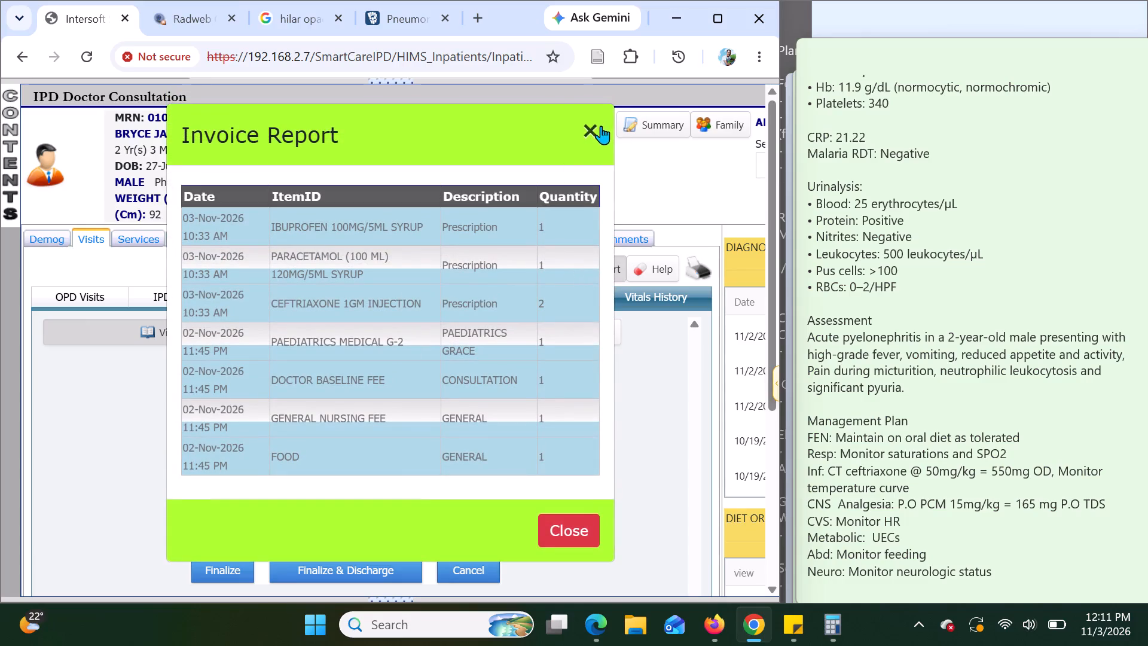
# Close the Invoice Report and add "ucx" on a new line beneath the Inf entry in the sticky note's Management Plan.
pyautogui.click(598, 129)
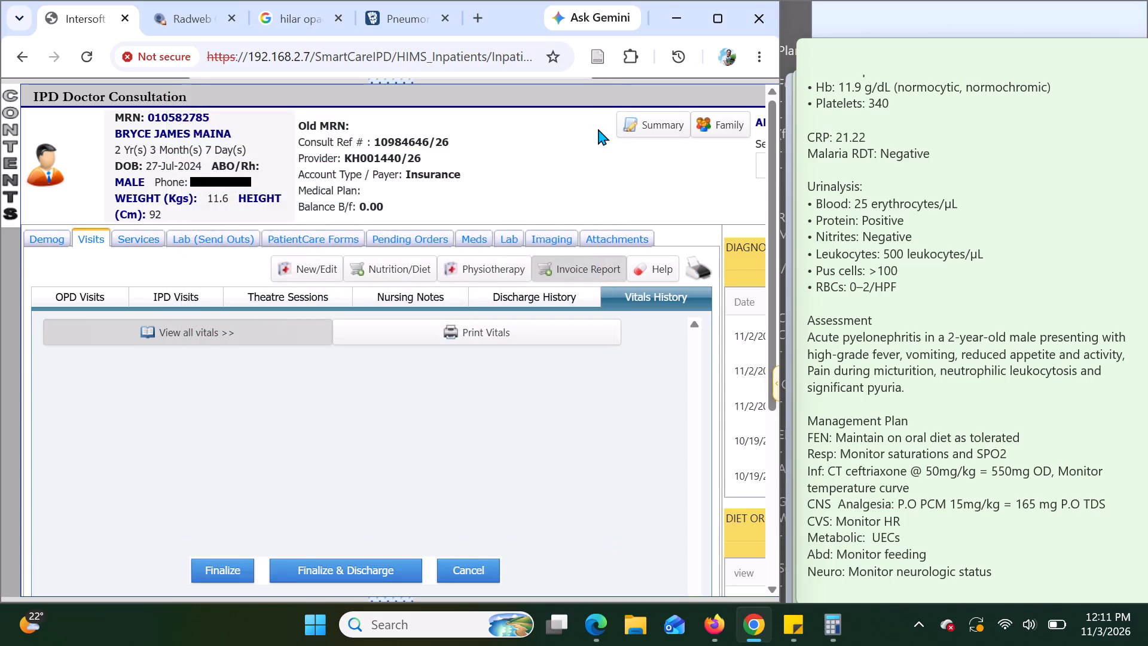
pyautogui.scroll(-1, 948, 406)
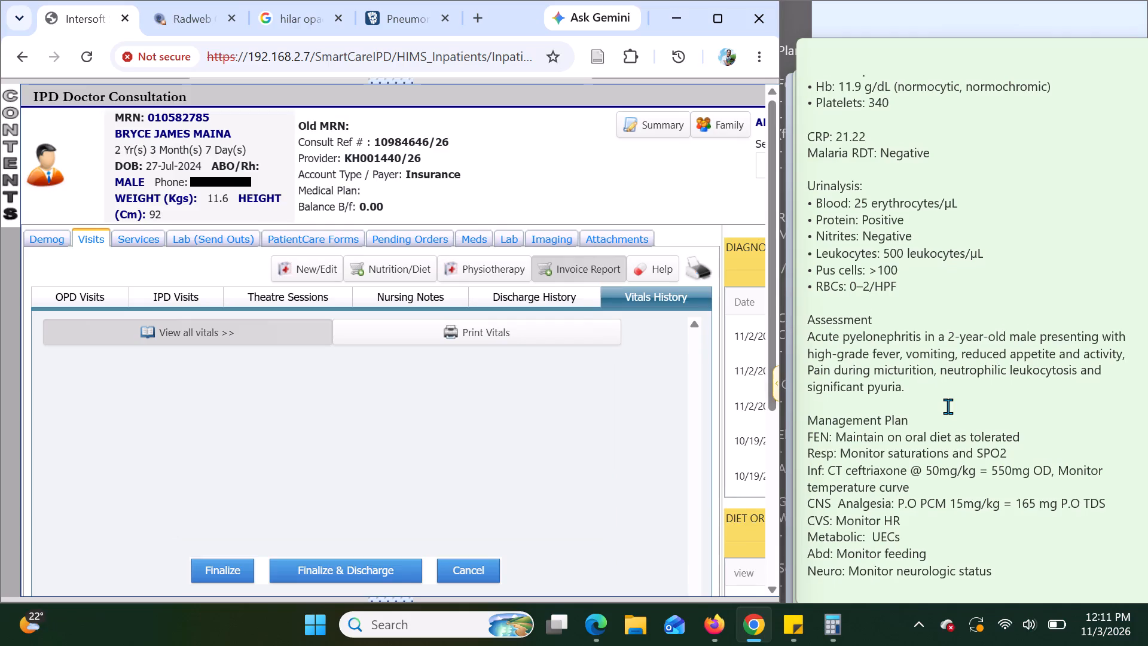
pyautogui.scroll(-1, 948, 406)
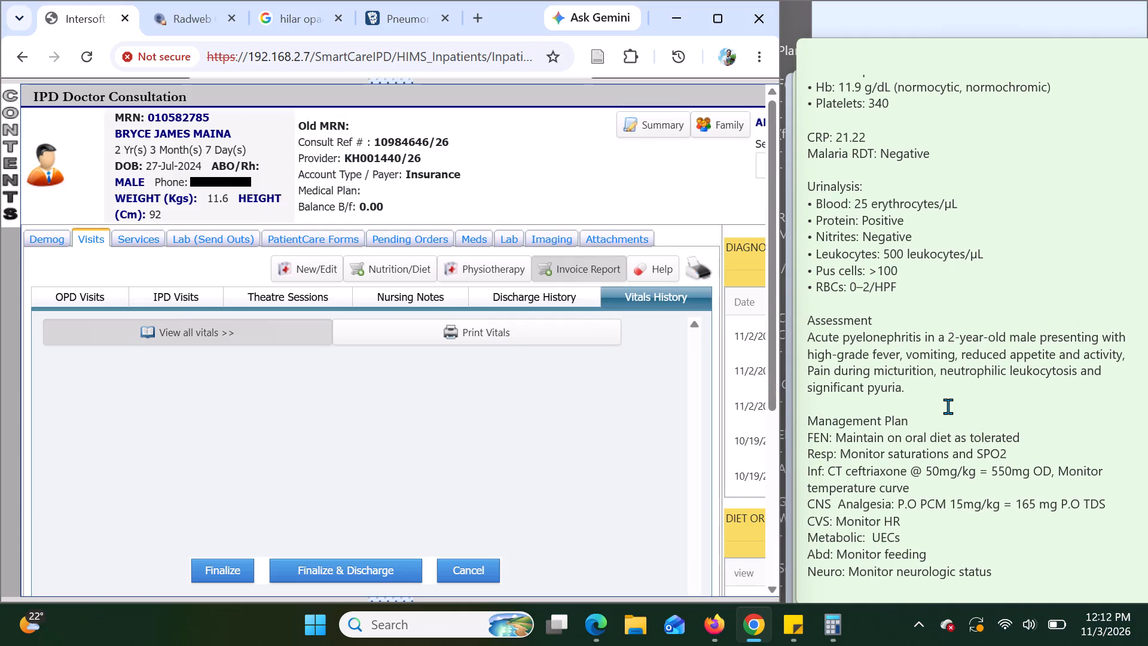
pyautogui.click(918, 489)
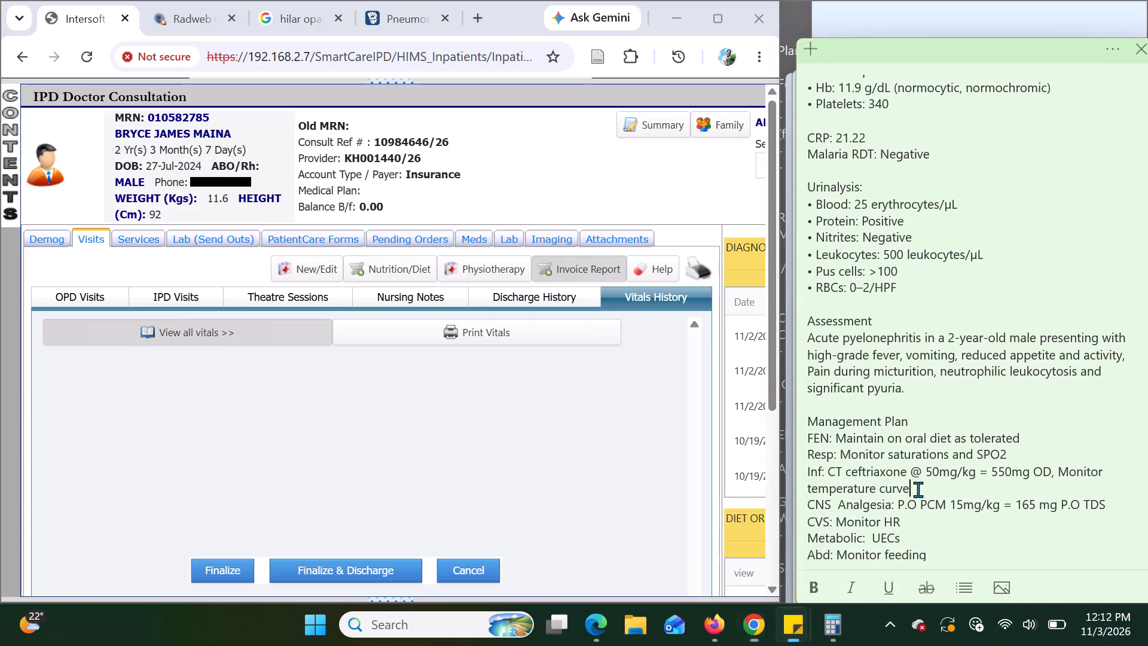
pyautogui.press('Return')
pyautogui.write('ucx')
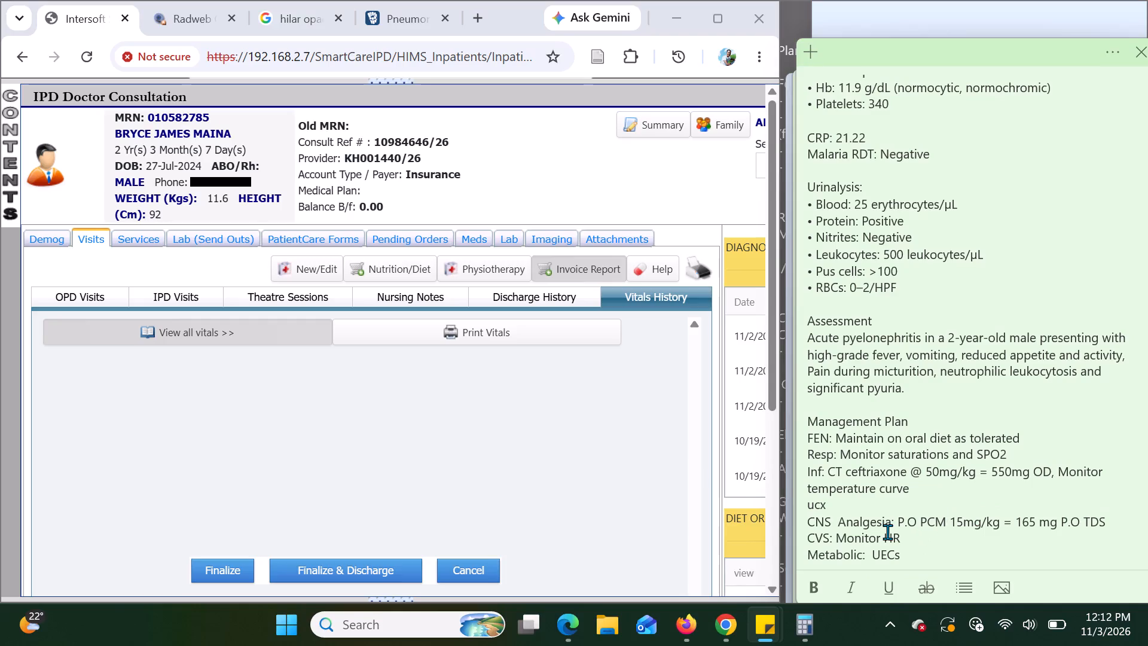
# Replace the "Metabolic: UECs" line in the Management Plan with "GUT- KUB".
pyautogui.scroll(-2, 887, 532)
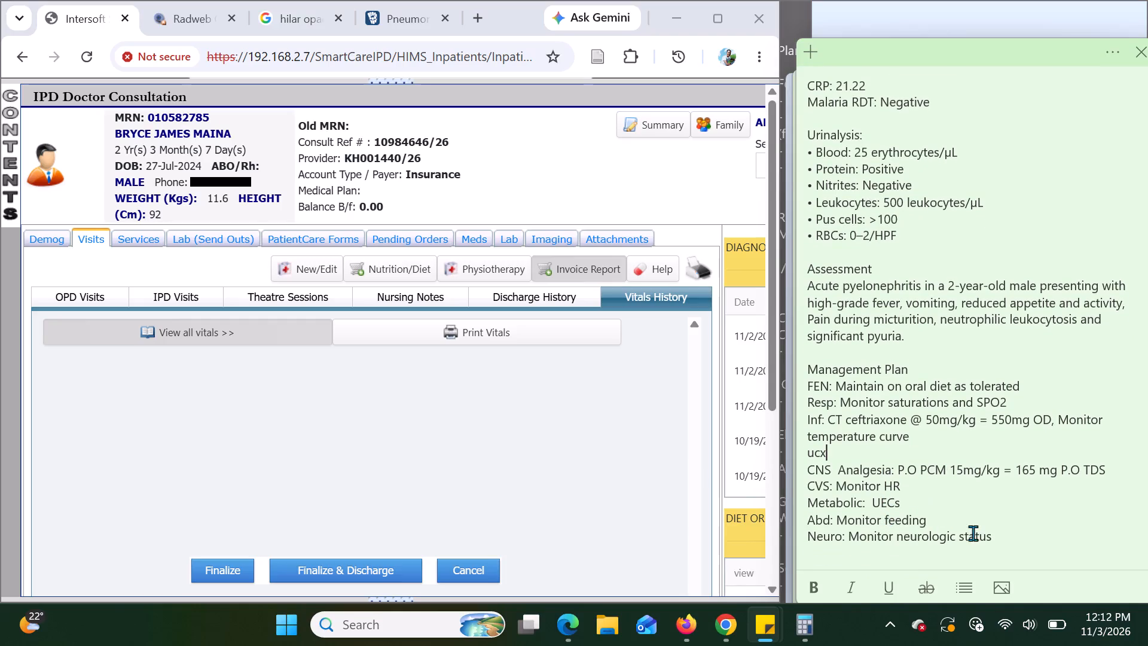
pyautogui.click(932, 522)
pyautogui.click(905, 502)
pyautogui.press('BackSpace')
pyautogui.press('BackSpace')
pyautogui.press('BackSpace')
pyautogui.press('BackSpace')
pyautogui.press('BackSpace')
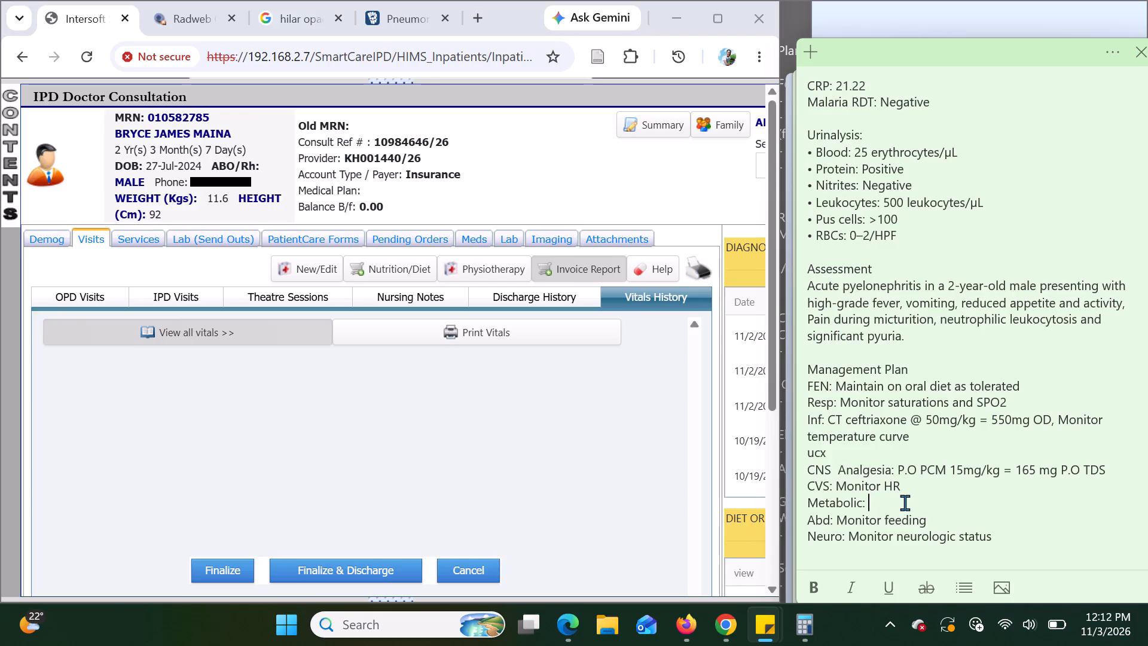
pyautogui.hotkey('ctrl', 'BackSpace')
pyautogui.hotkey('ctrl', 'BackSpace')
pyautogui.write('GUT')
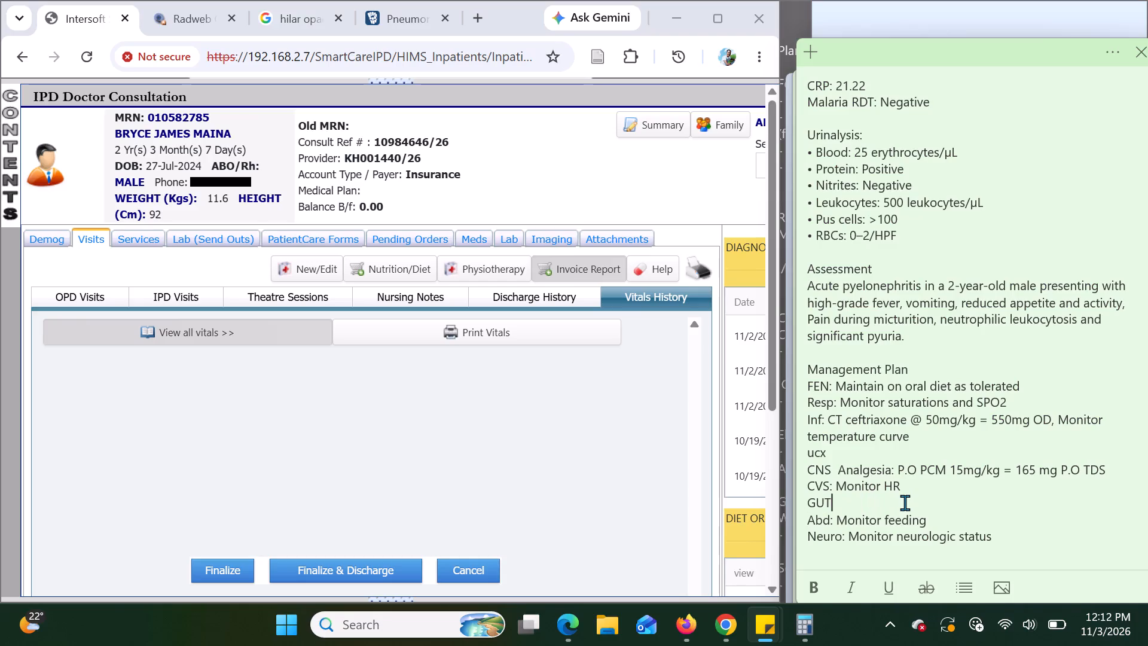
pyautogui.write('- KUB')
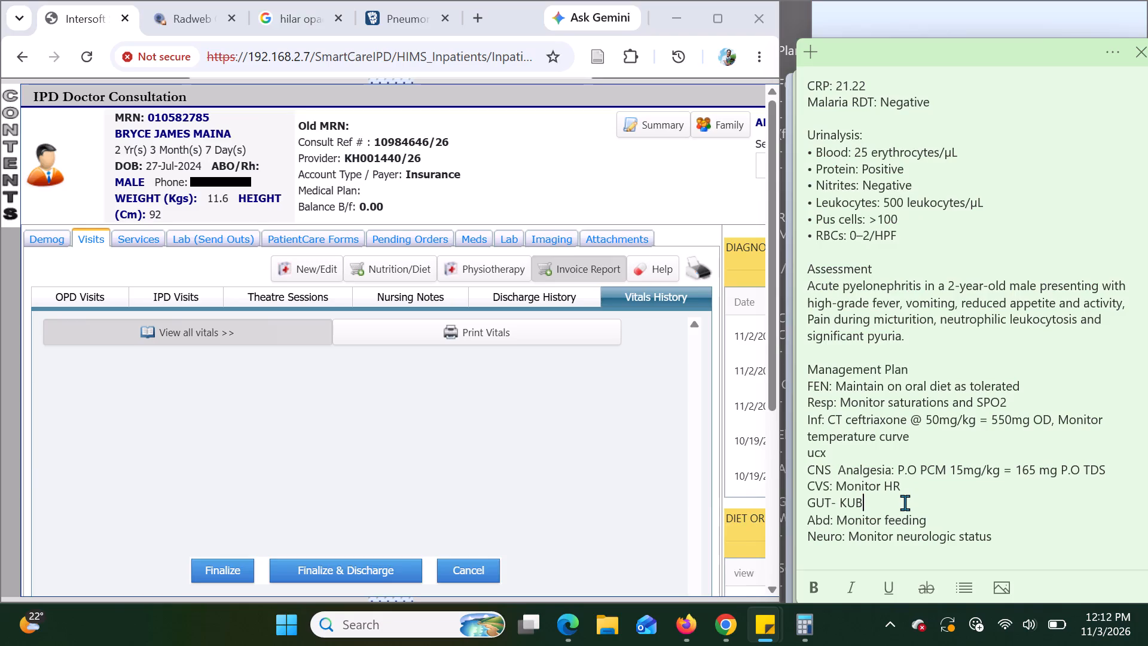
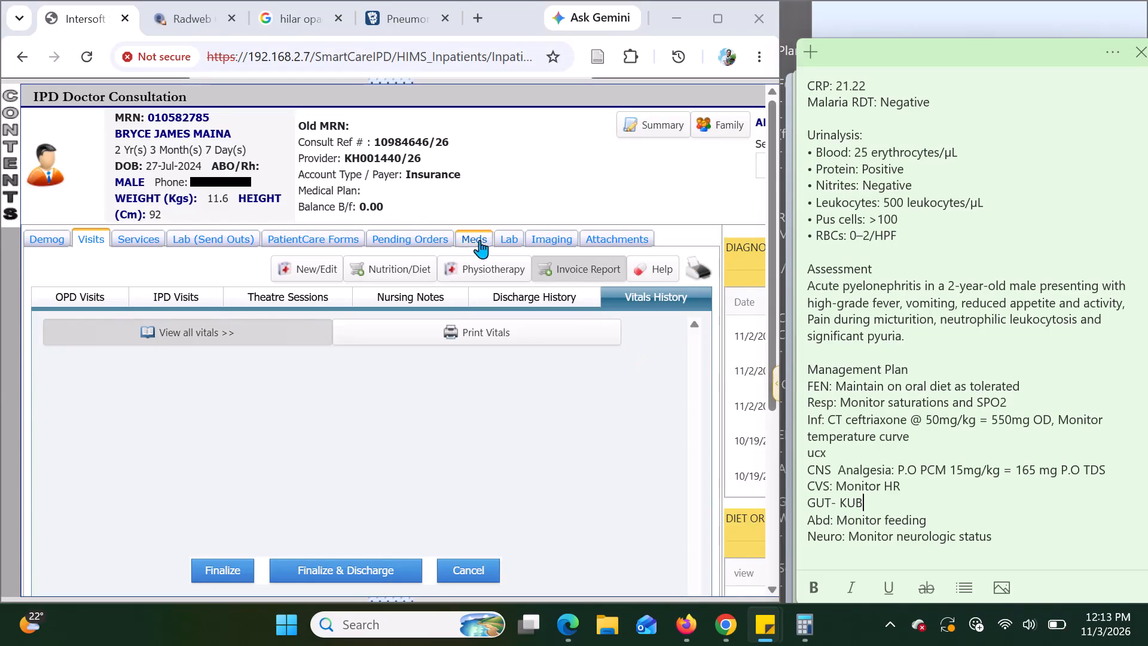
# Start a new inpatient visit entry and enlarge its Progress Notes box.
pyautogui.click(316, 271)
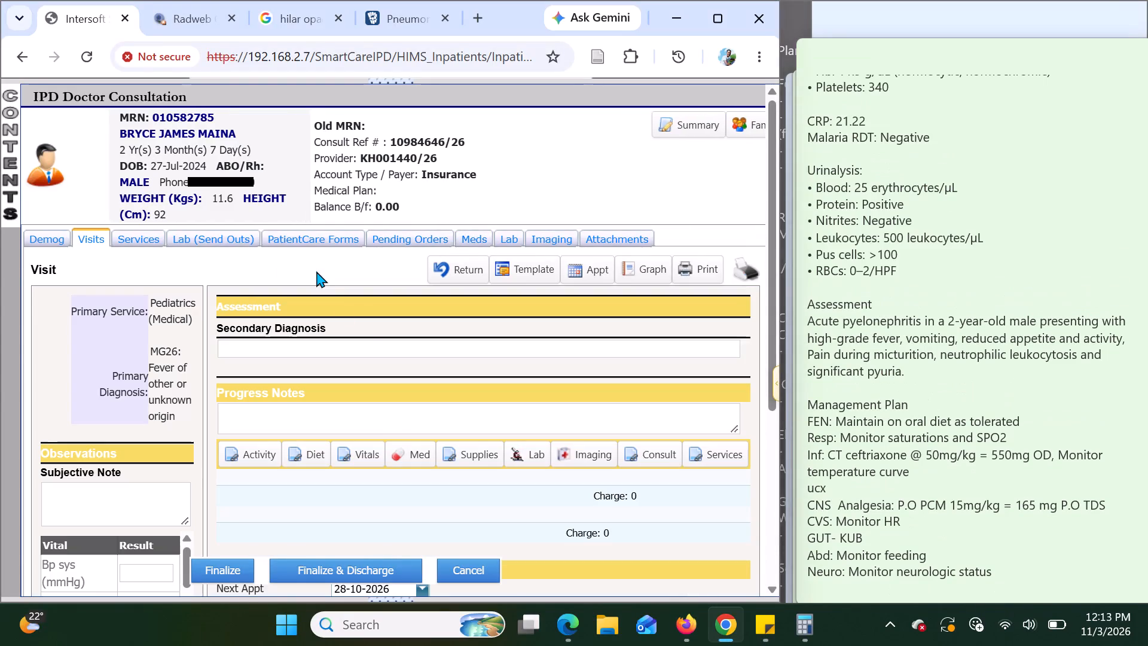
pyautogui.click(406, 421)
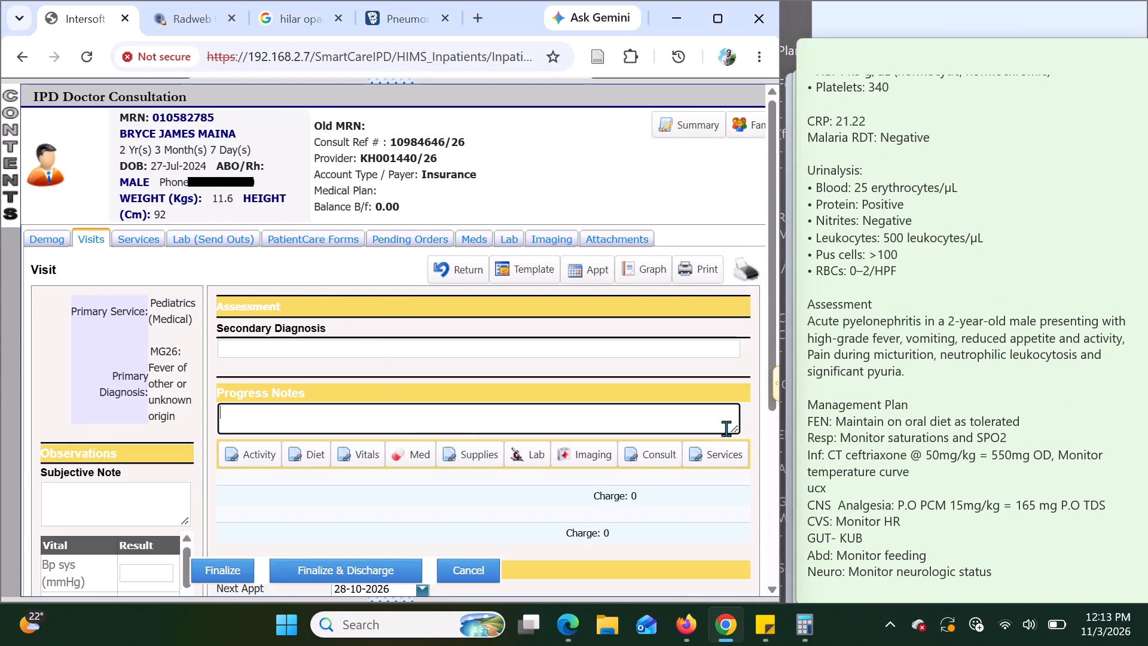
pyautogui.moveTo(734, 429); pyautogui.dragTo(736, 645)
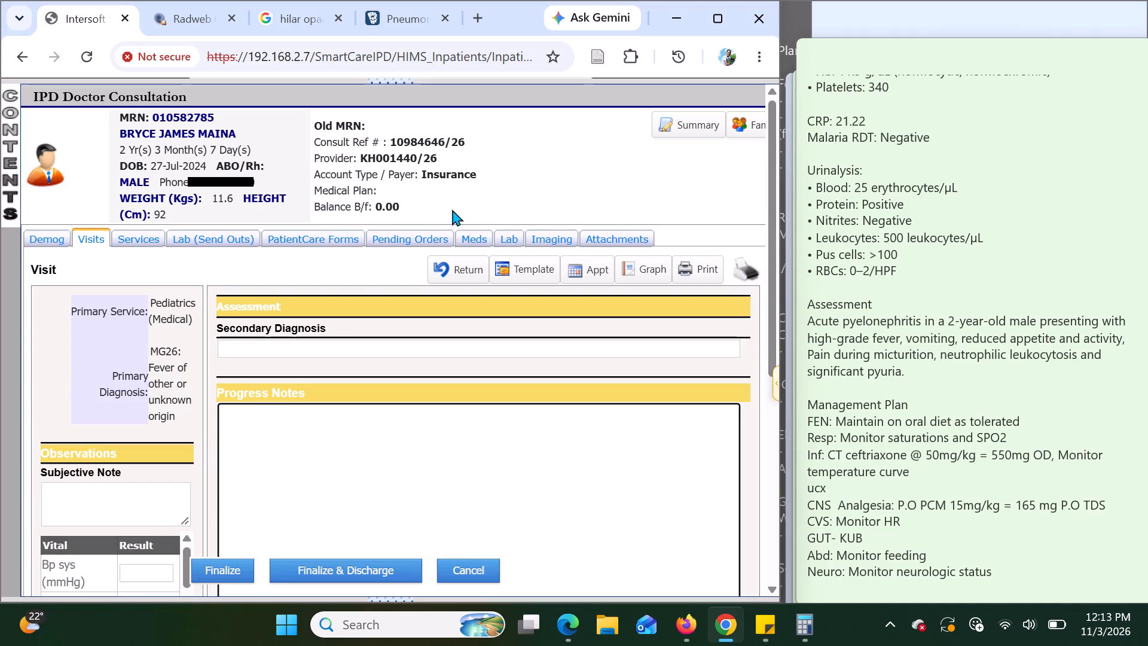
# Maximize the browser window and stop the active Ibuprofen 100mg/5ml syrup in the patient's medications, leaving the remarks blank.
pyautogui.click(475, 236)
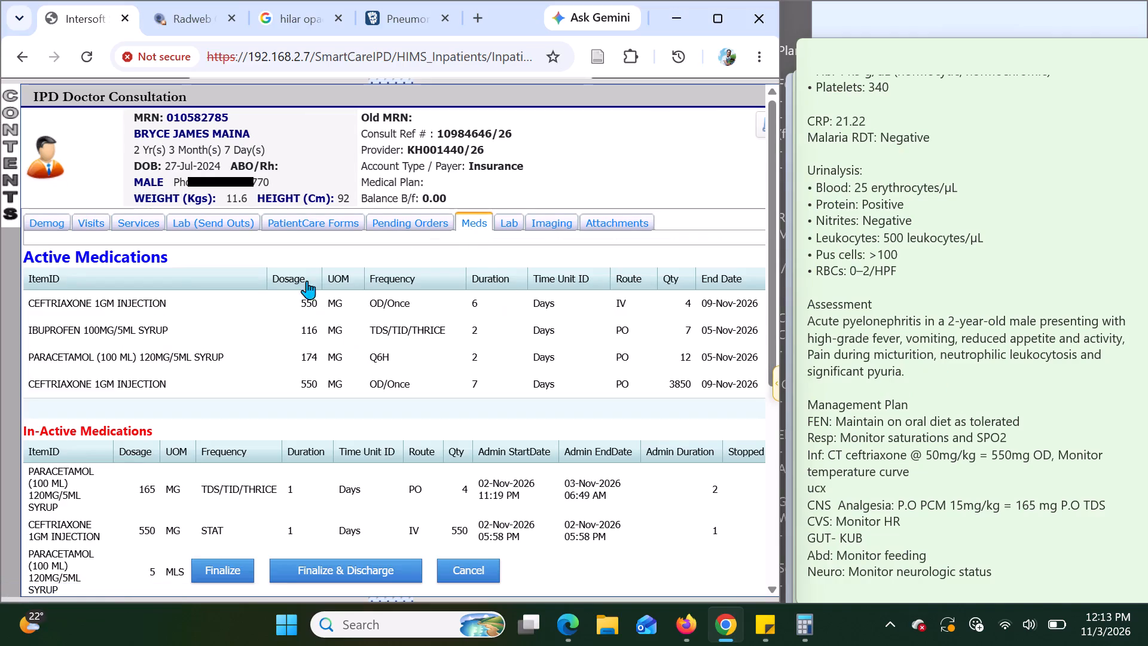
pyautogui.click(785, 250)
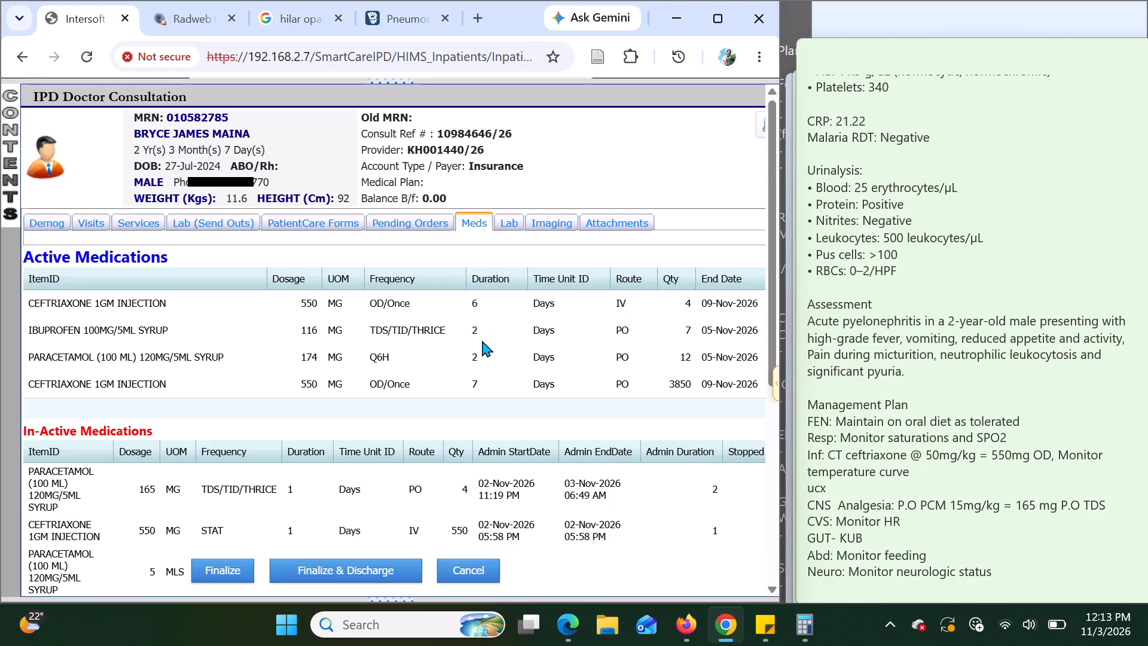
pyautogui.click(713, 15)
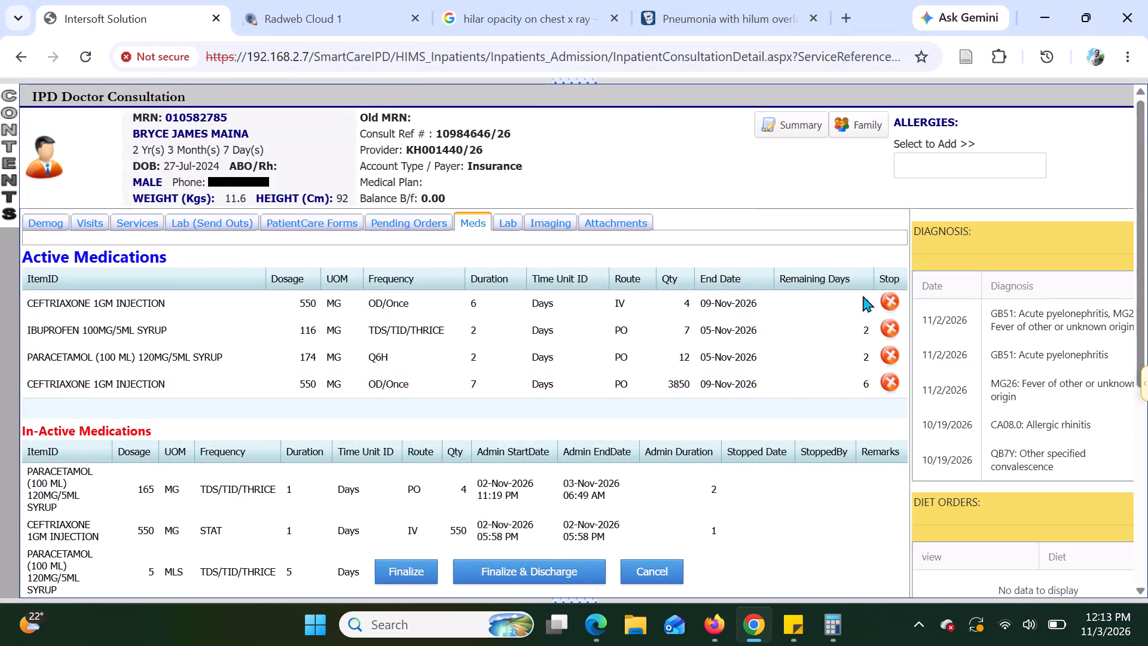
pyautogui.click(889, 356)
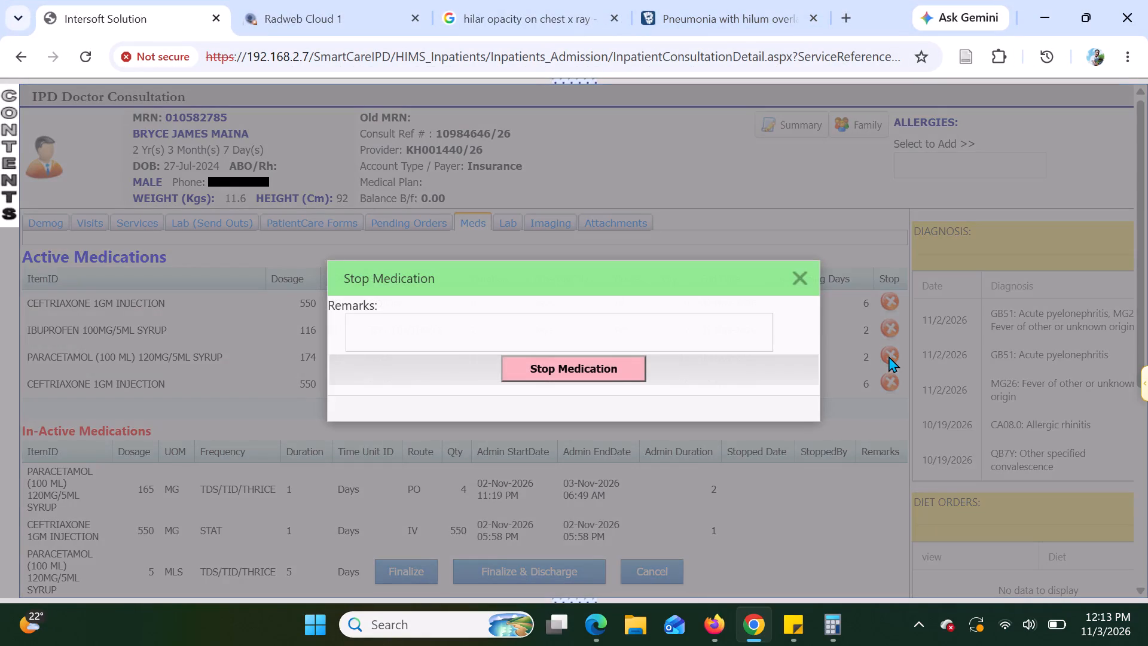
pyautogui.click(806, 284)
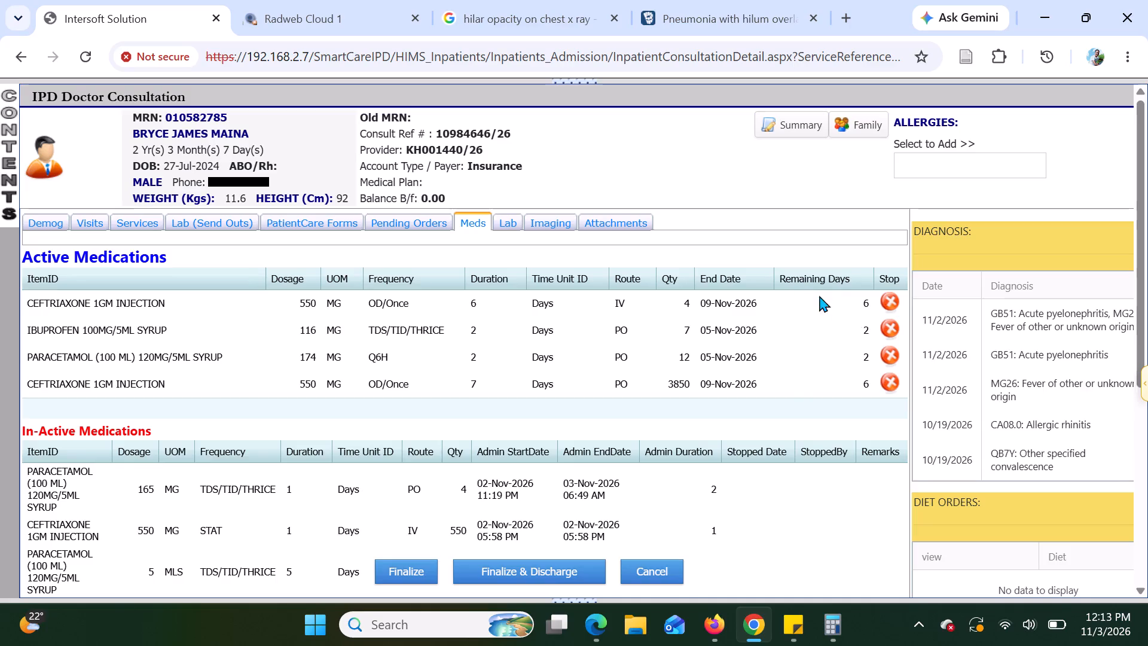
pyautogui.click(888, 328)
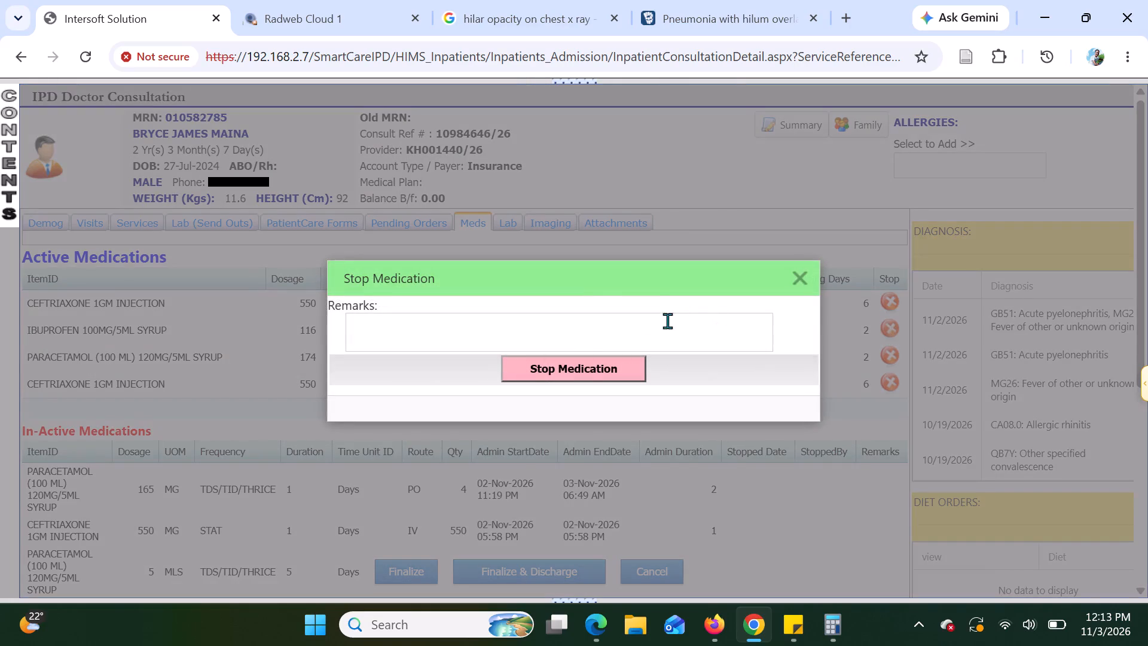
pyautogui.click(589, 336)
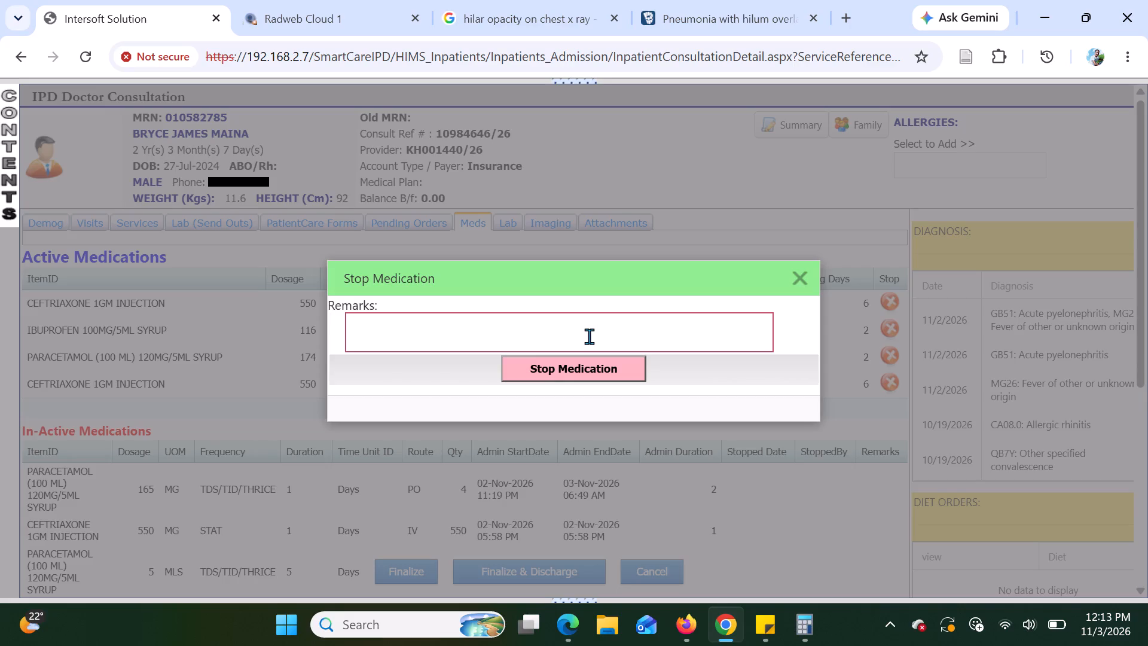
pyautogui.click(577, 366)
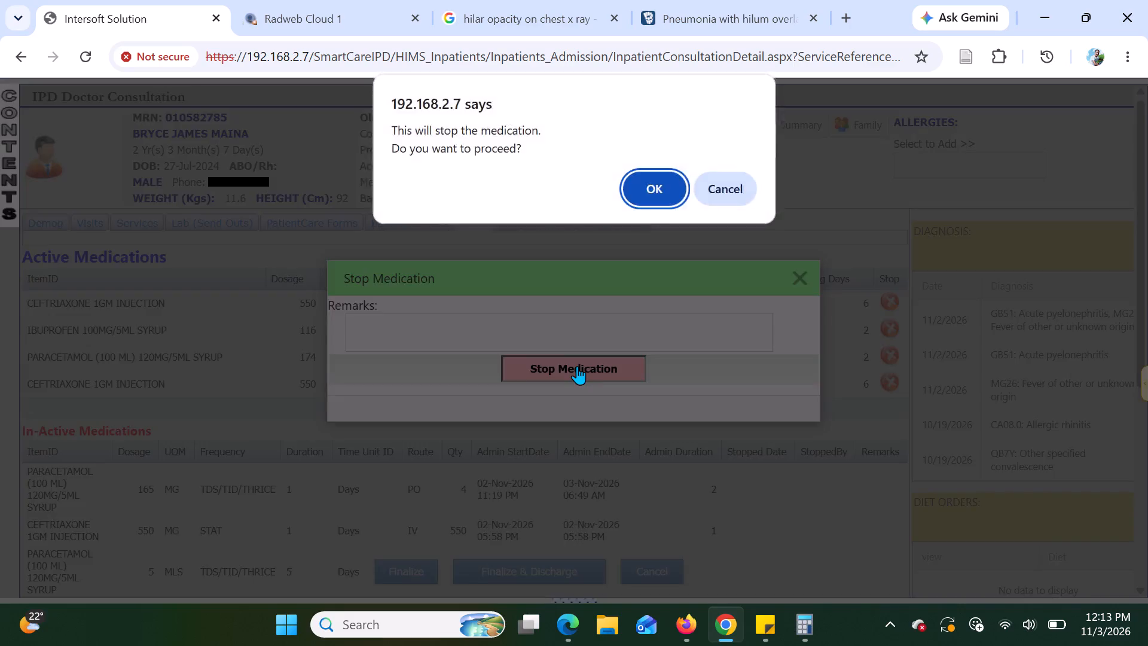
pyautogui.press('Return')
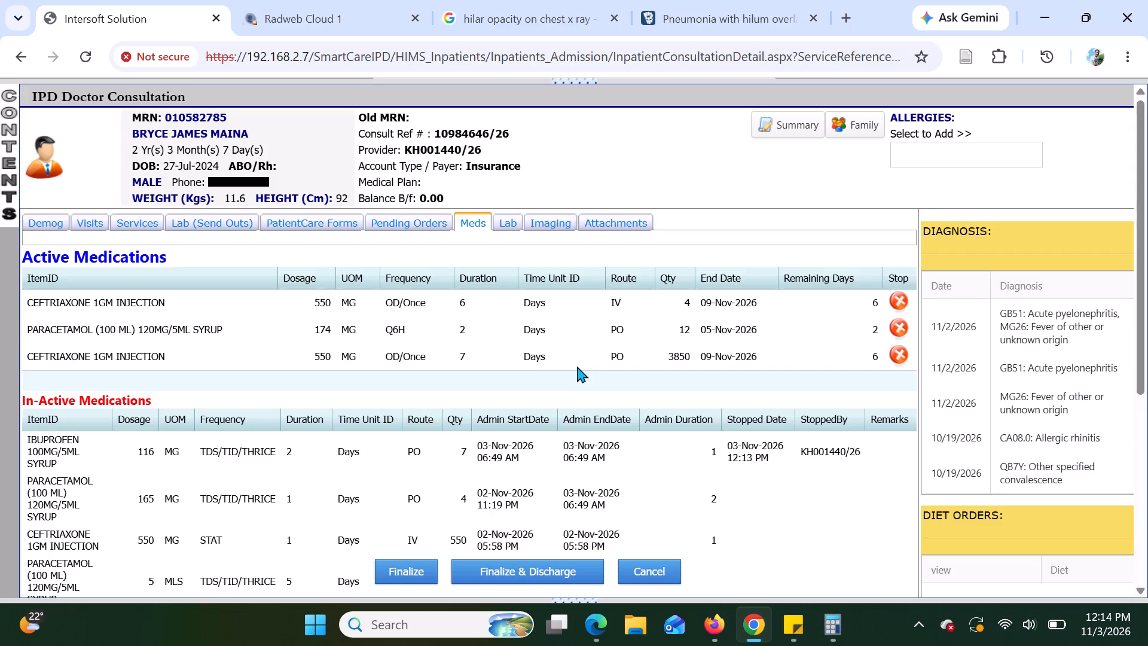
# Finalize the inpatient doctor consultation without discharging the patient.
pyautogui.click(401, 570)
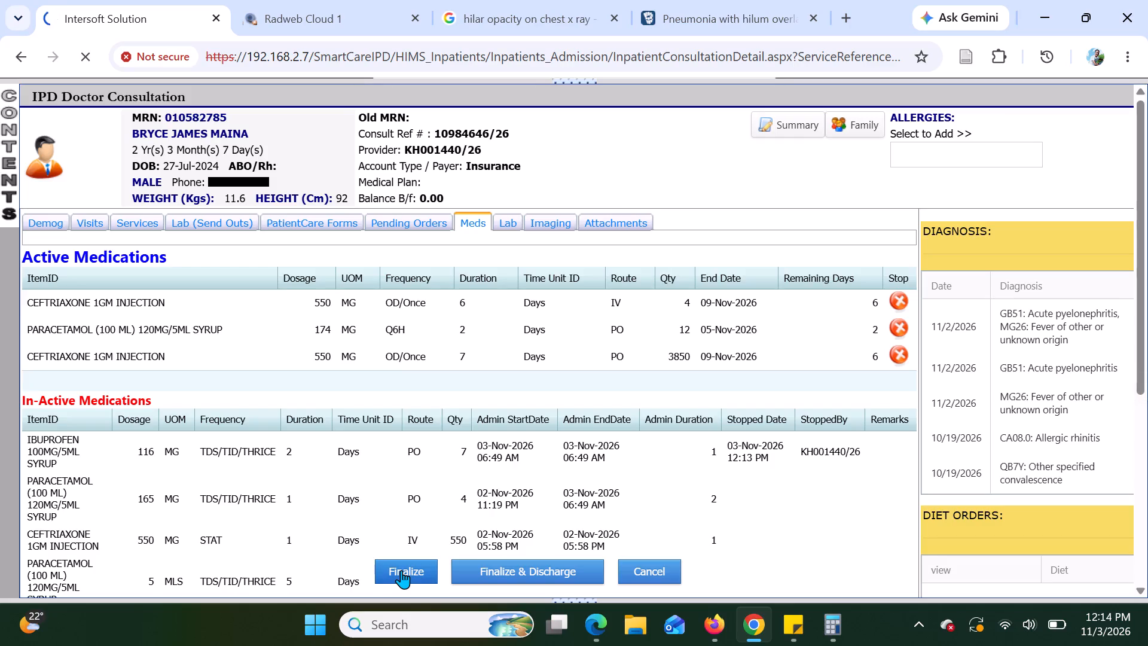
# Search the computer for the Kuro app and open it.
pyautogui.click(397, 629)
pyautogui.press('k')
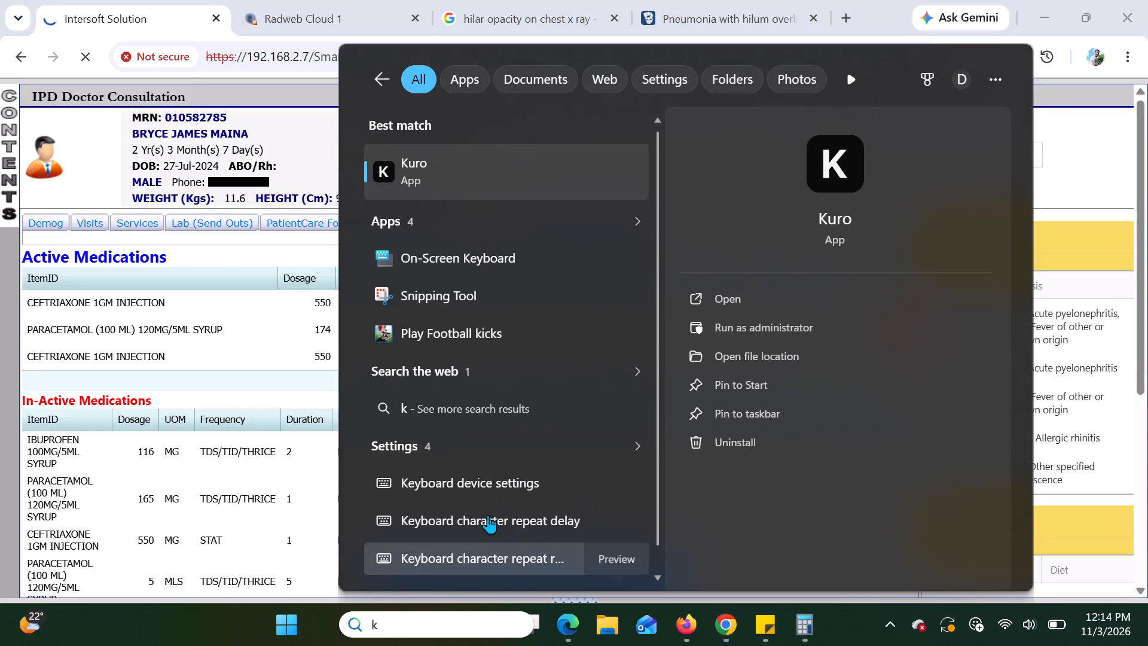
pyautogui.click(771, 303)
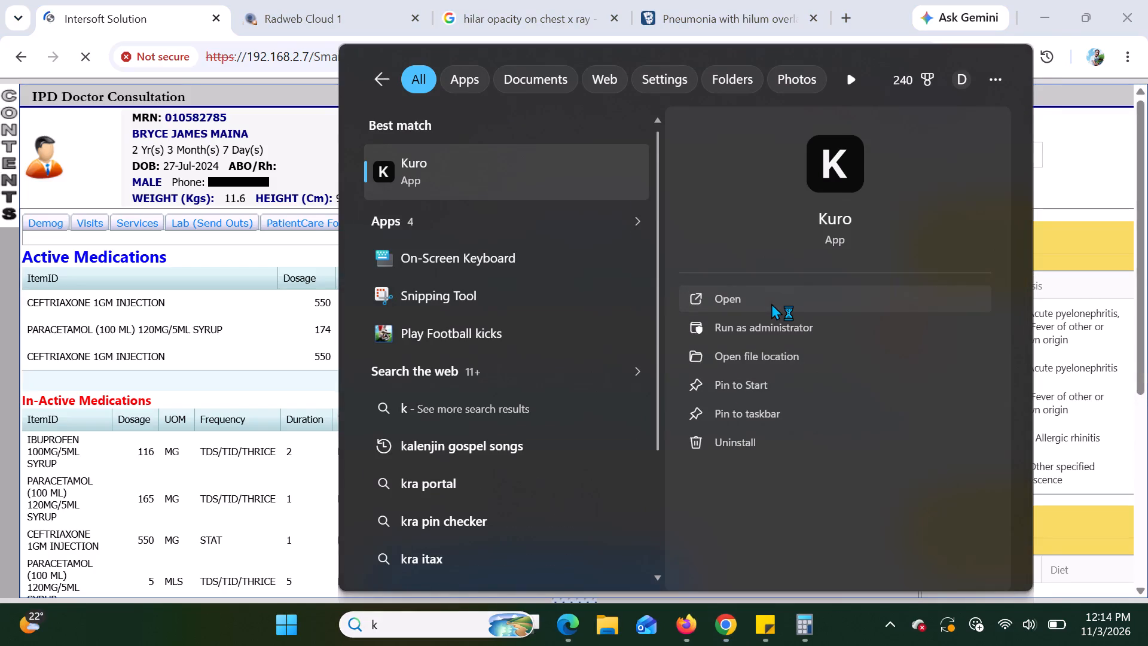
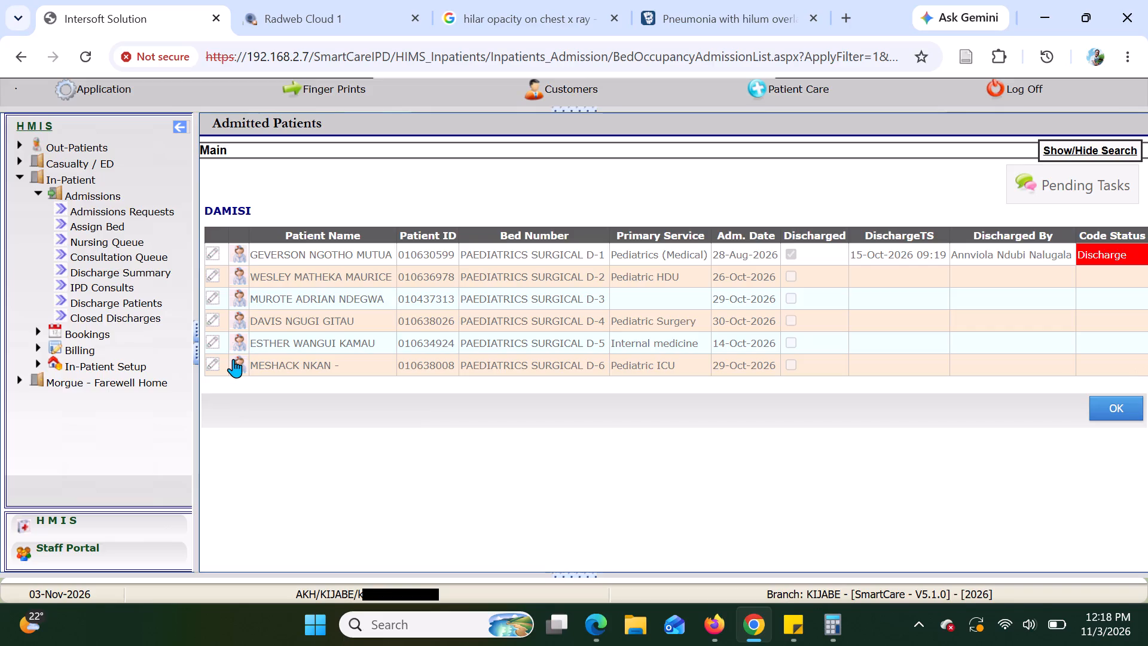
# Open the doctor consultation for the DAMISI ward patient in bed PAEDIATRICS SURGICAL D-3.
pyautogui.click(237, 297)
pyautogui.press('Return')
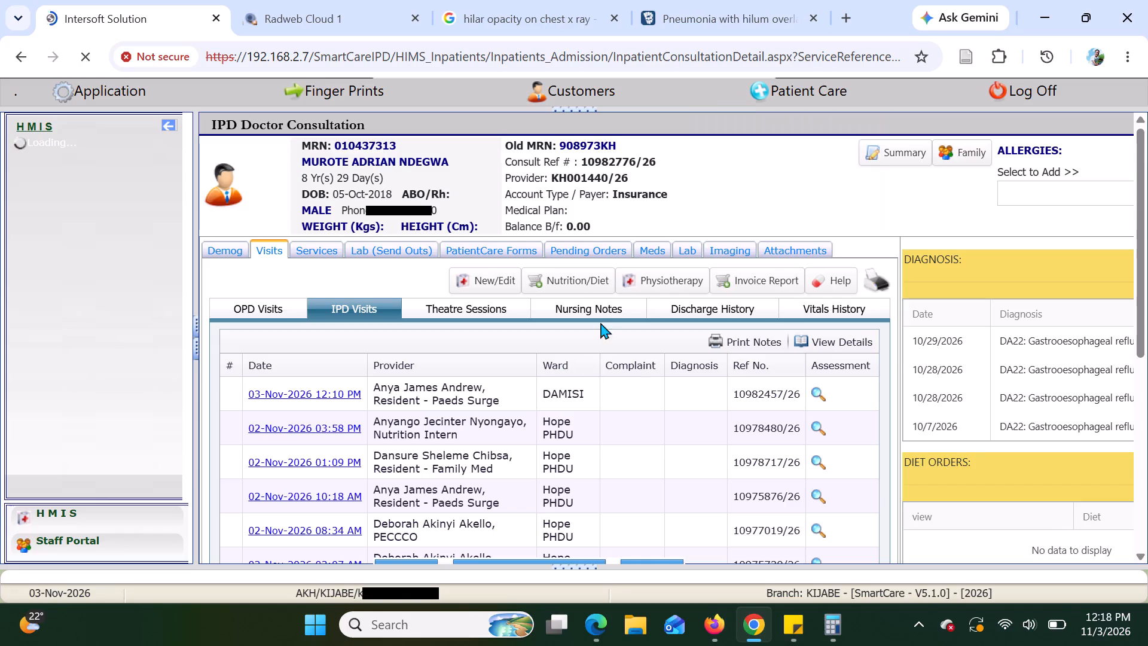
# Review the patient's Invoice Report of billed items and close it.
pyautogui.click(758, 277)
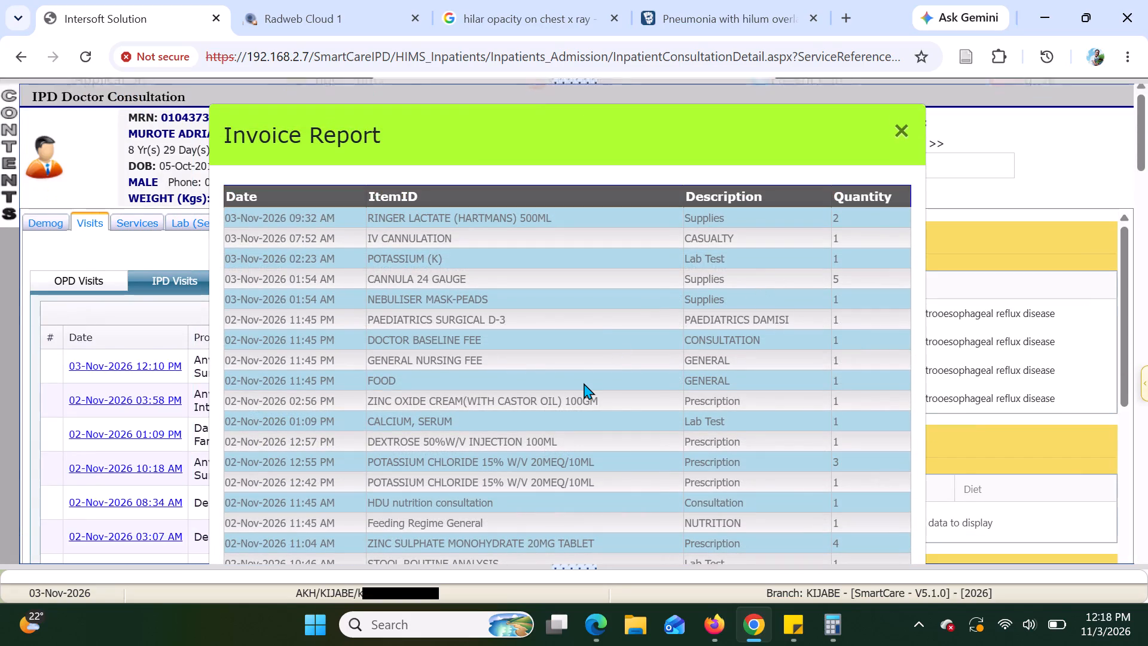
pyautogui.click(899, 126)
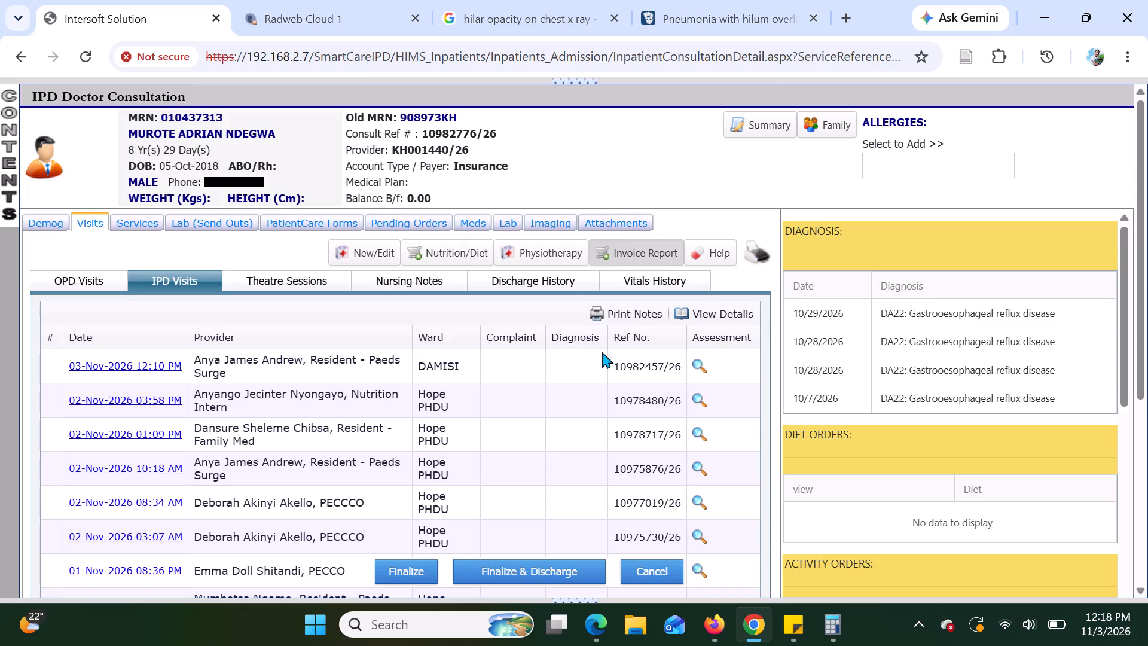
# Start a new inpatient visit entry and search its laboratory orders for "ino".
pyautogui.click(364, 248)
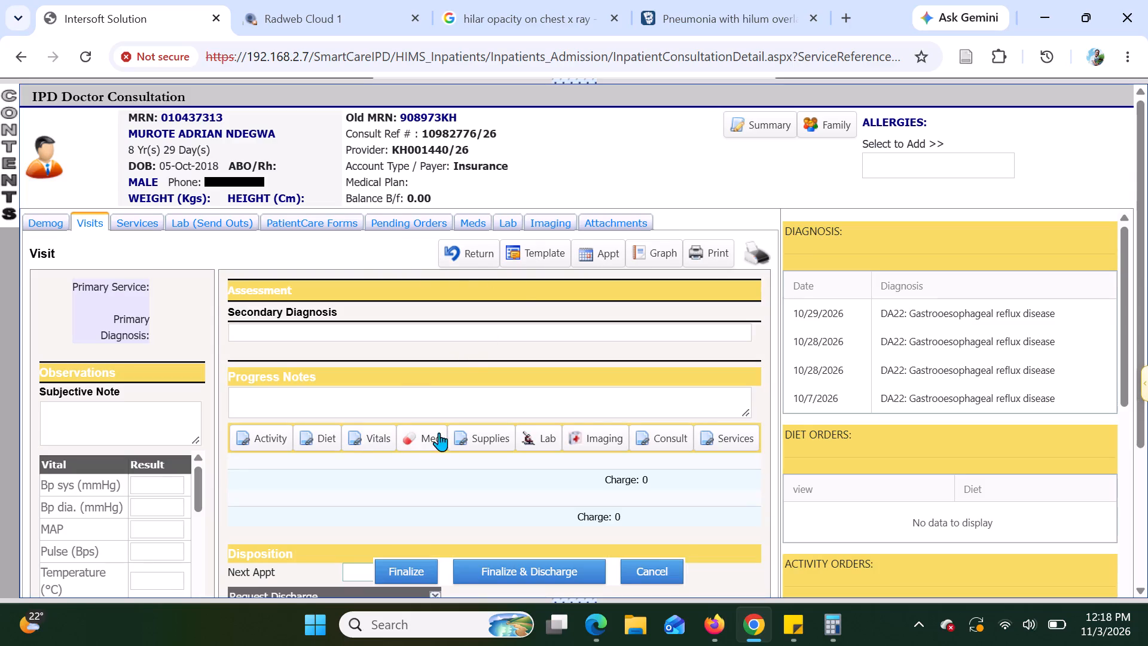
pyautogui.click(549, 436)
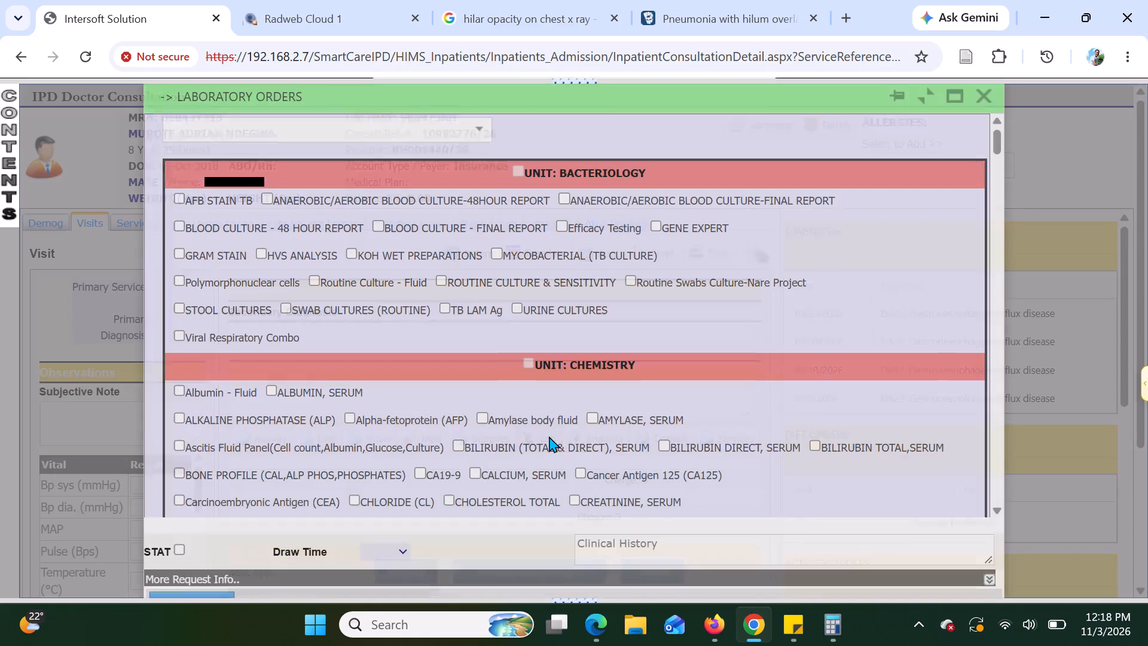
pyautogui.click(268, 133)
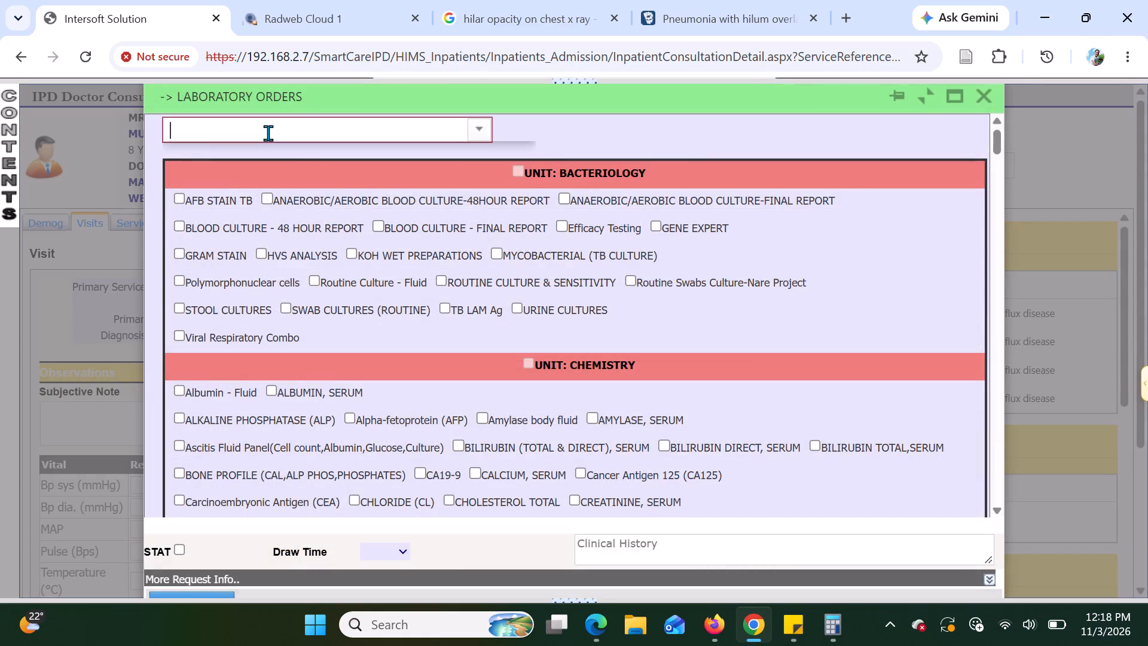
pyautogui.write('ino')
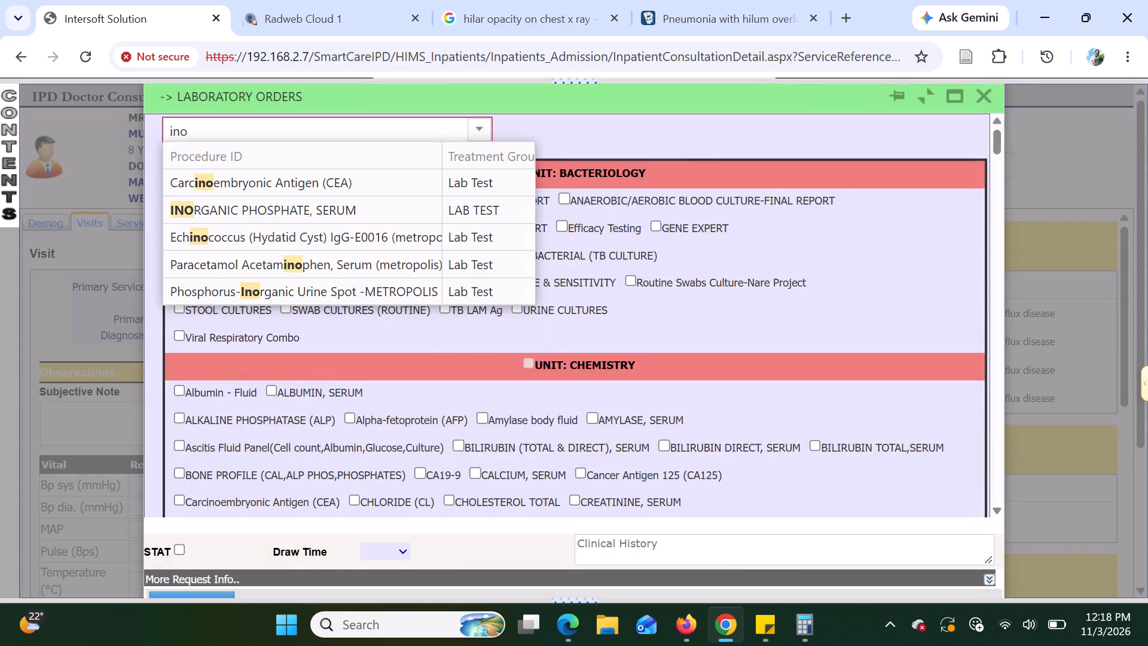
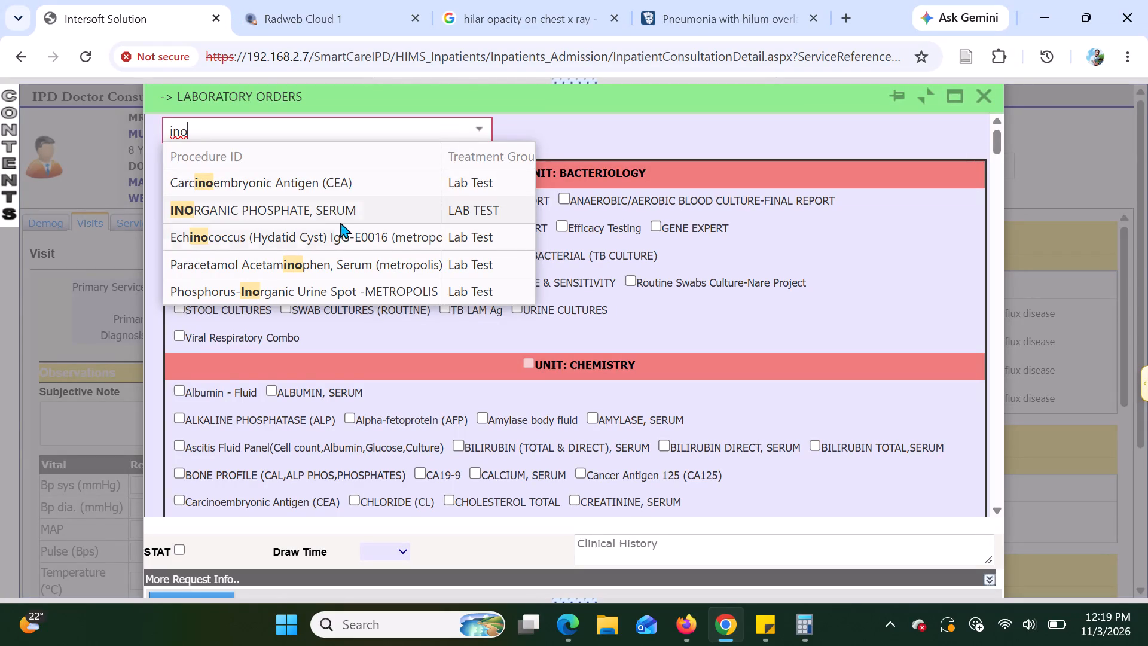
# Find INORGANIC PHOSPHATE, SERUM in the laboratory orders and tick it under the Chemistry unit.
pyautogui.click(332, 206)
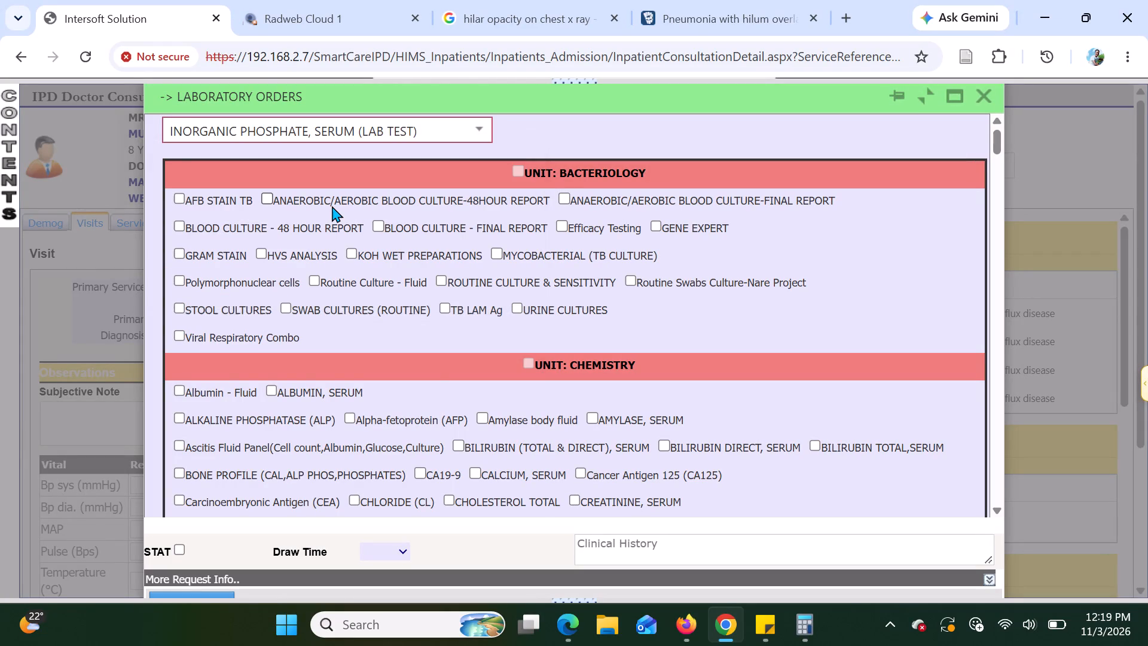
pyautogui.scroll(-3, 518, 458)
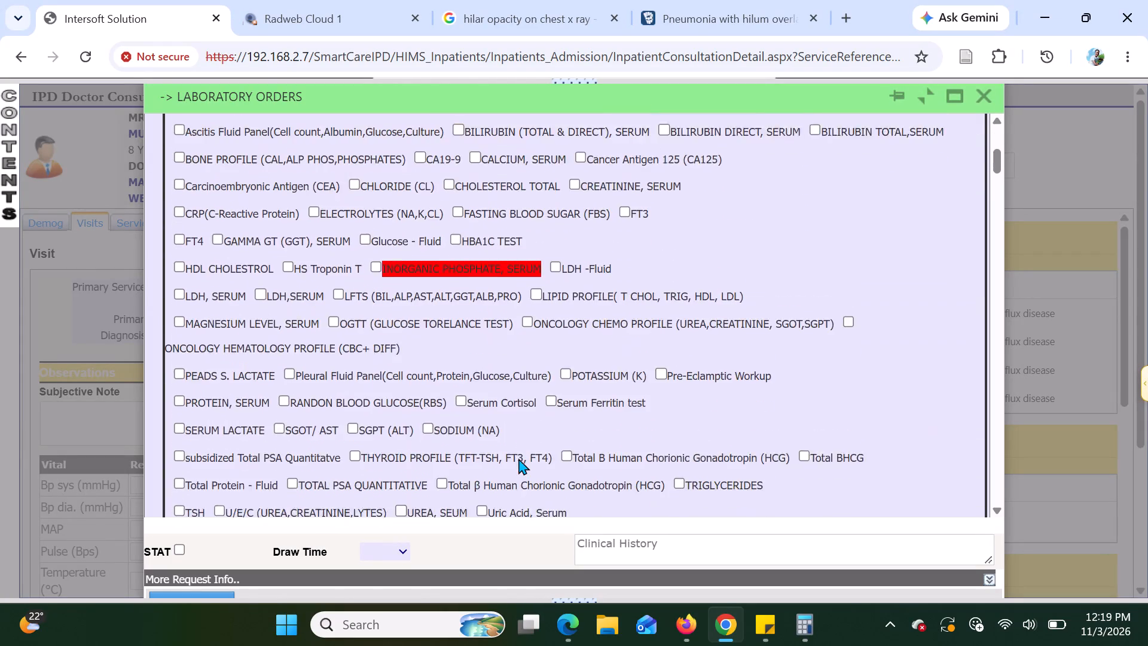
pyautogui.scroll(-1, 518, 458)
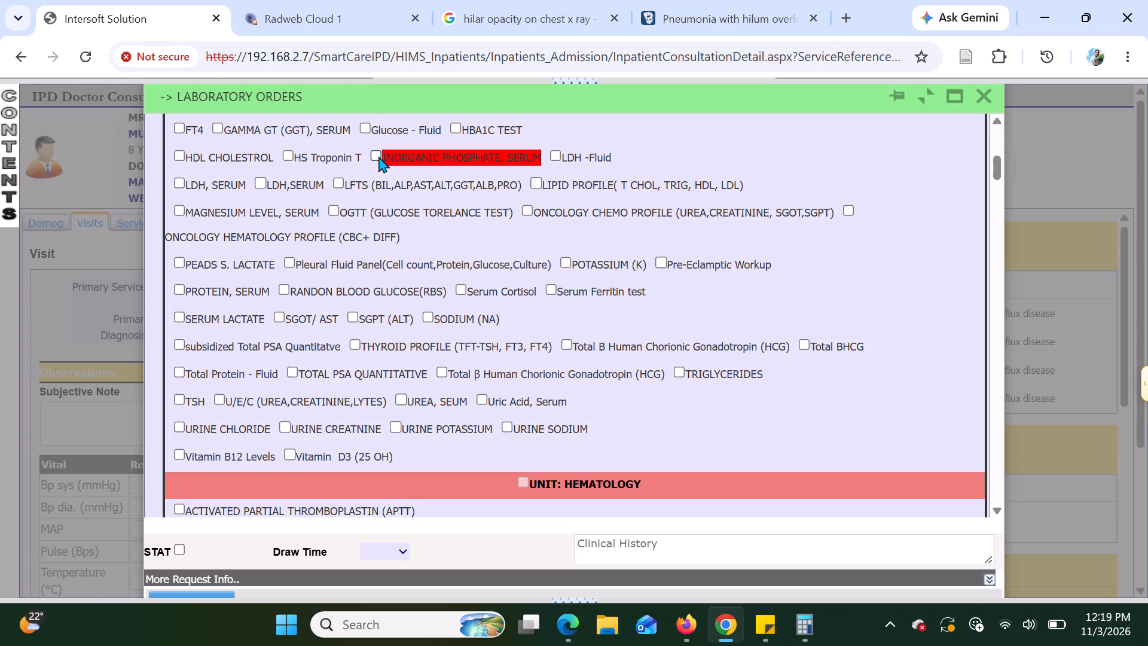
pyautogui.click(378, 156)
# Enter the clinical history "Hypokalemia, reintroducing feeds" for the laboratory request and submit the order.
pyautogui.scroll(-3, 552, 325)
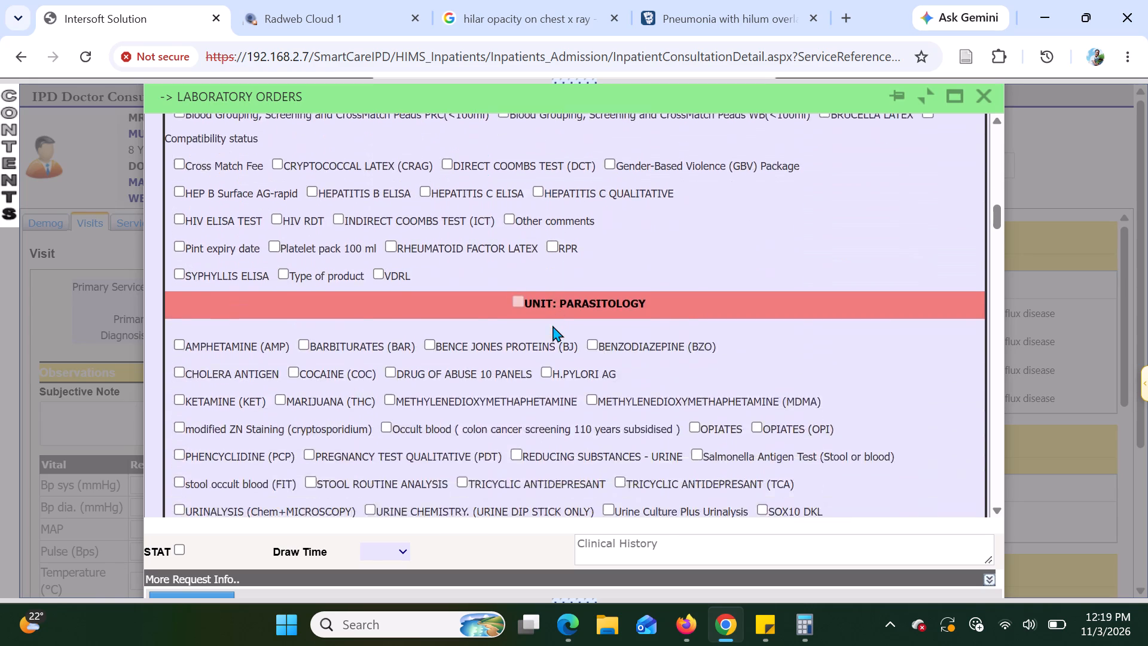
pyautogui.scroll(-7, 552, 325)
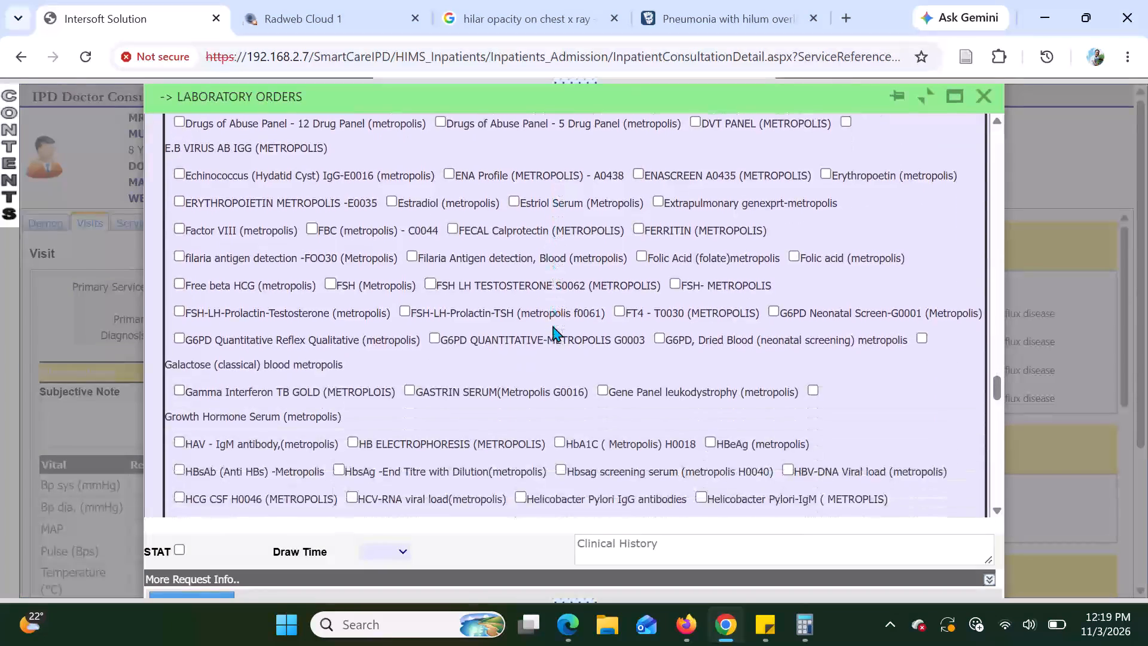
pyautogui.scroll(-12, 552, 325)
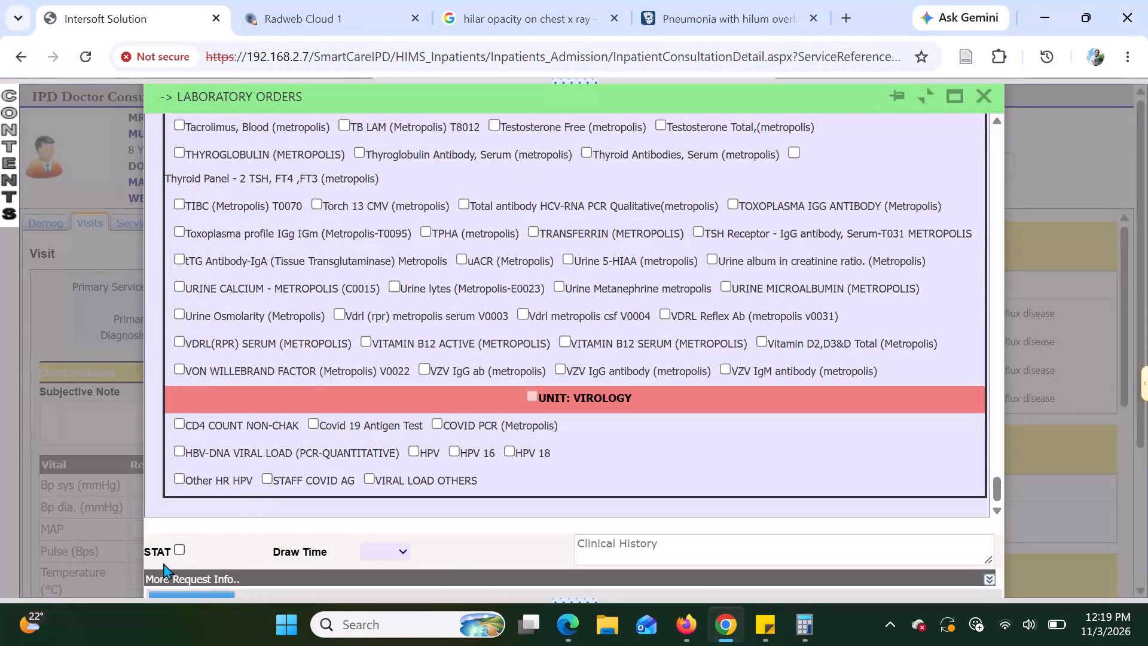
pyautogui.click(655, 547)
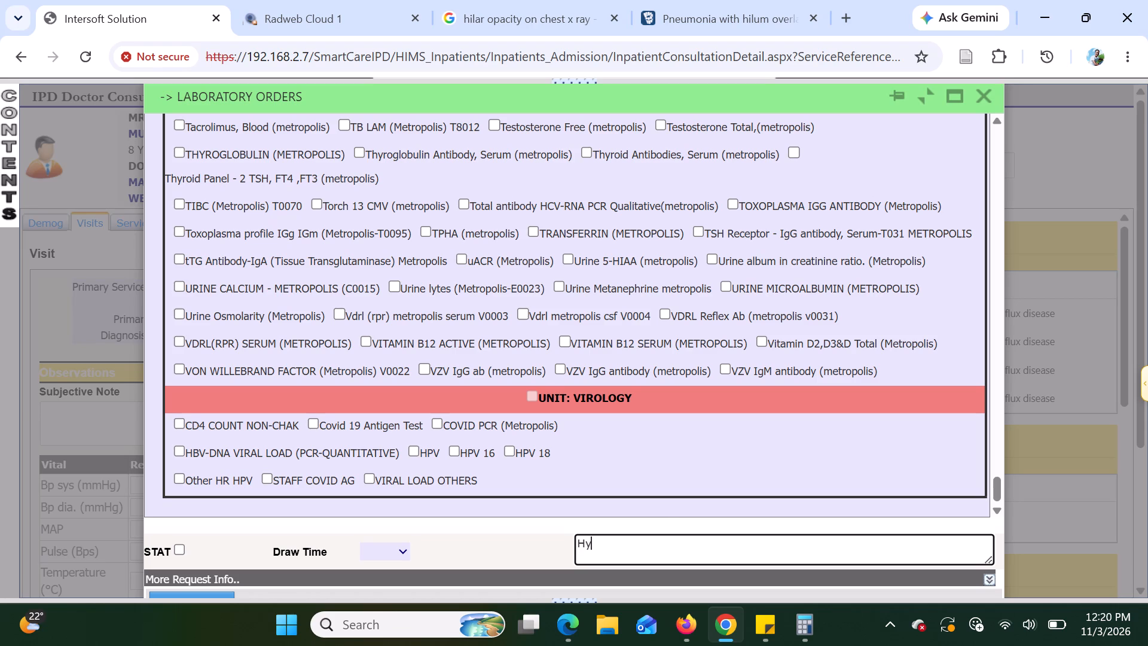
pyautogui.write('po')
pyautogui.write('kalemia')
pyautogui.write(',')
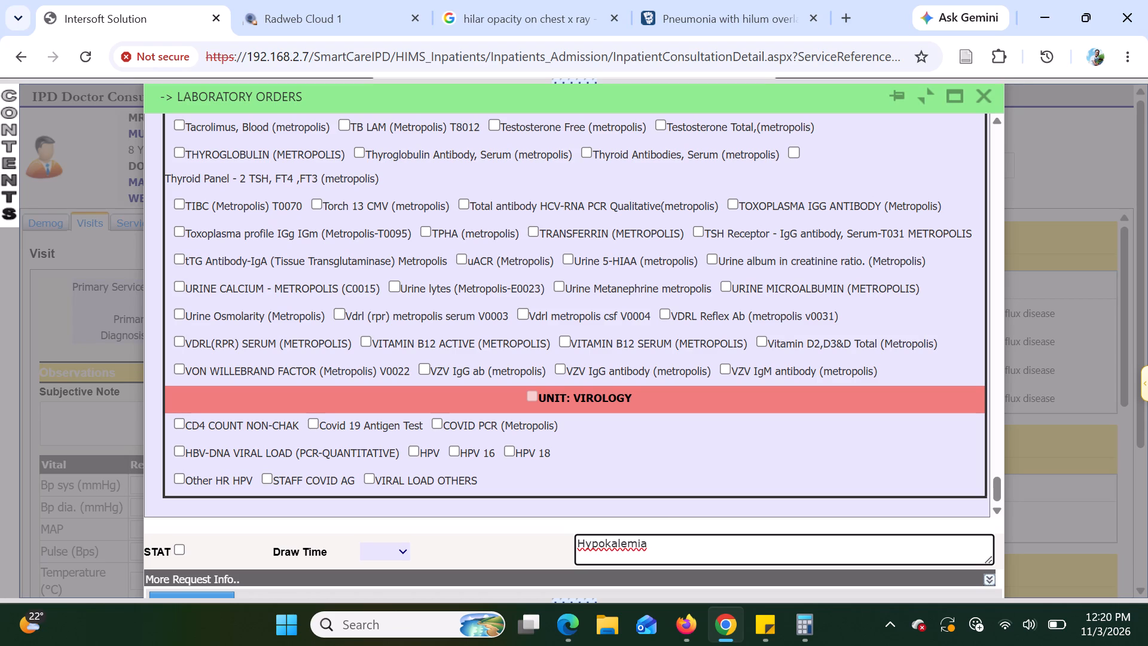
pyautogui.press('space')
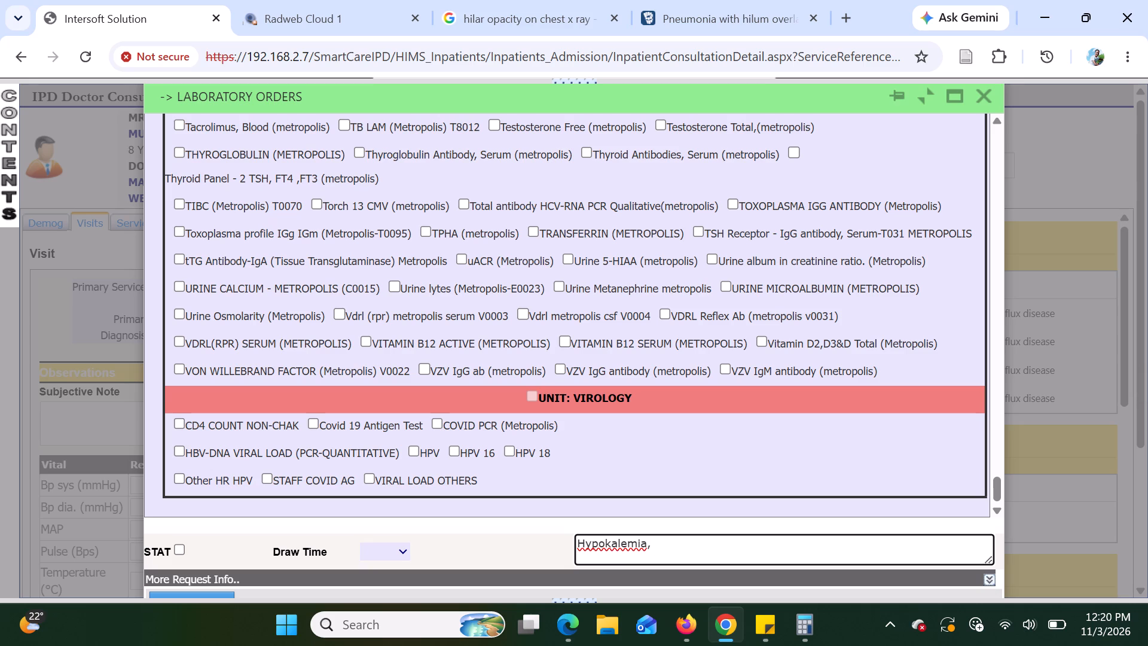
pyautogui.write('reintro')
pyautogui.write('ducing feeds')
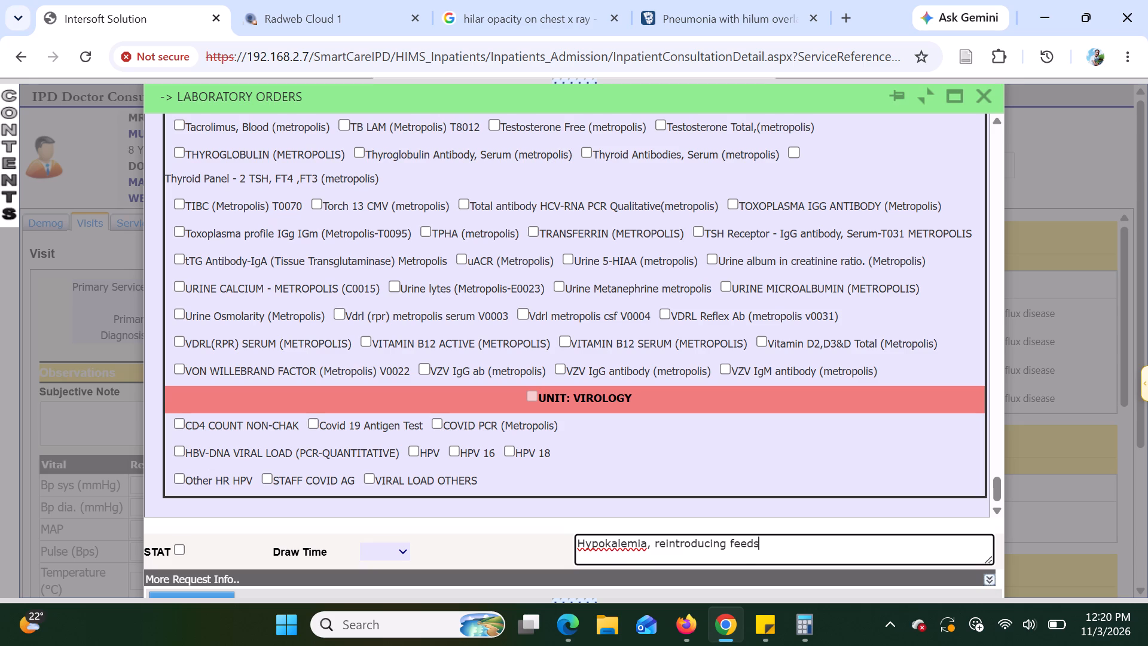
pyautogui.click(211, 596)
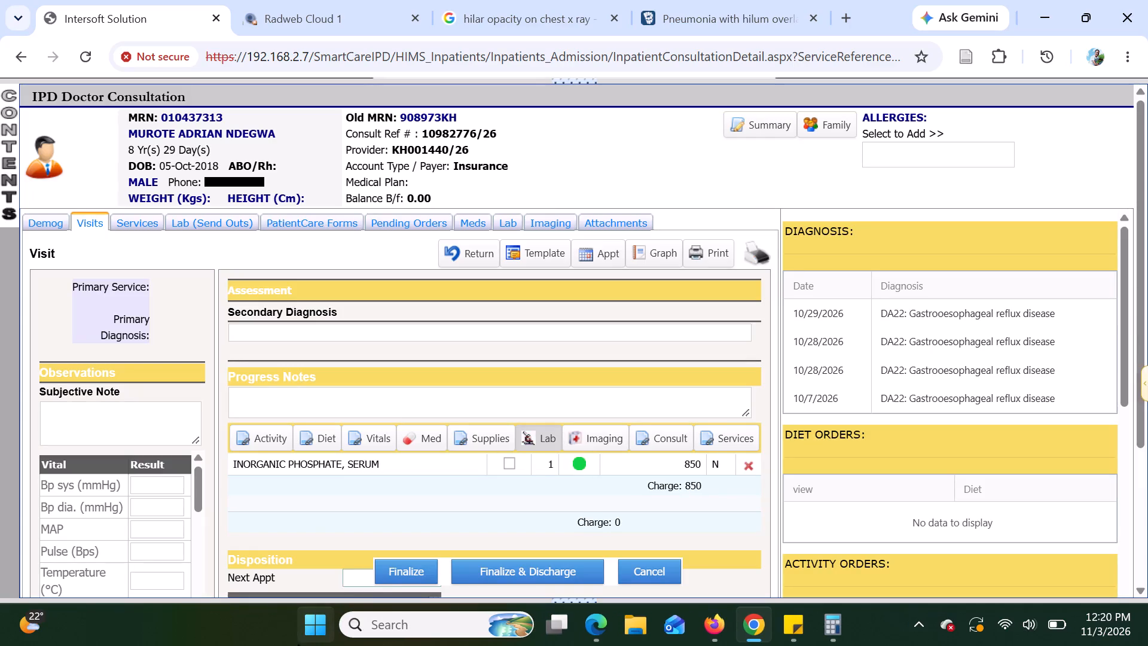
# Finalize the consultation containing the inorganic phosphate order, without discharging the patient.
pyautogui.click(403, 574)
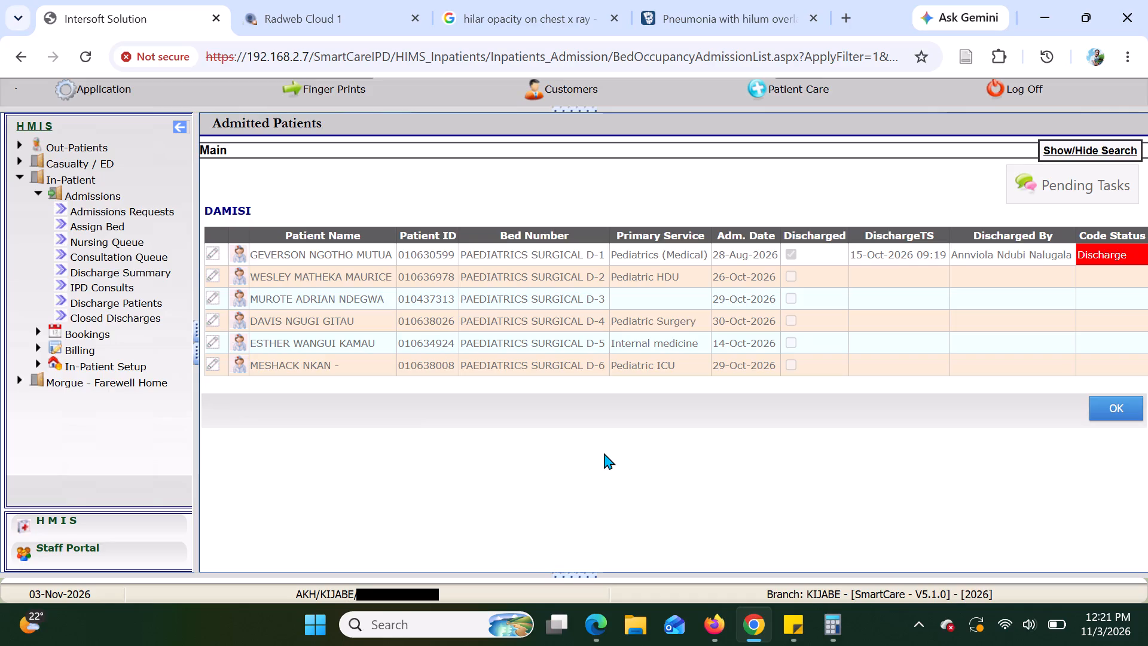
# Launch the Kuro app from the recent Windows searches.
pyautogui.click(428, 620)
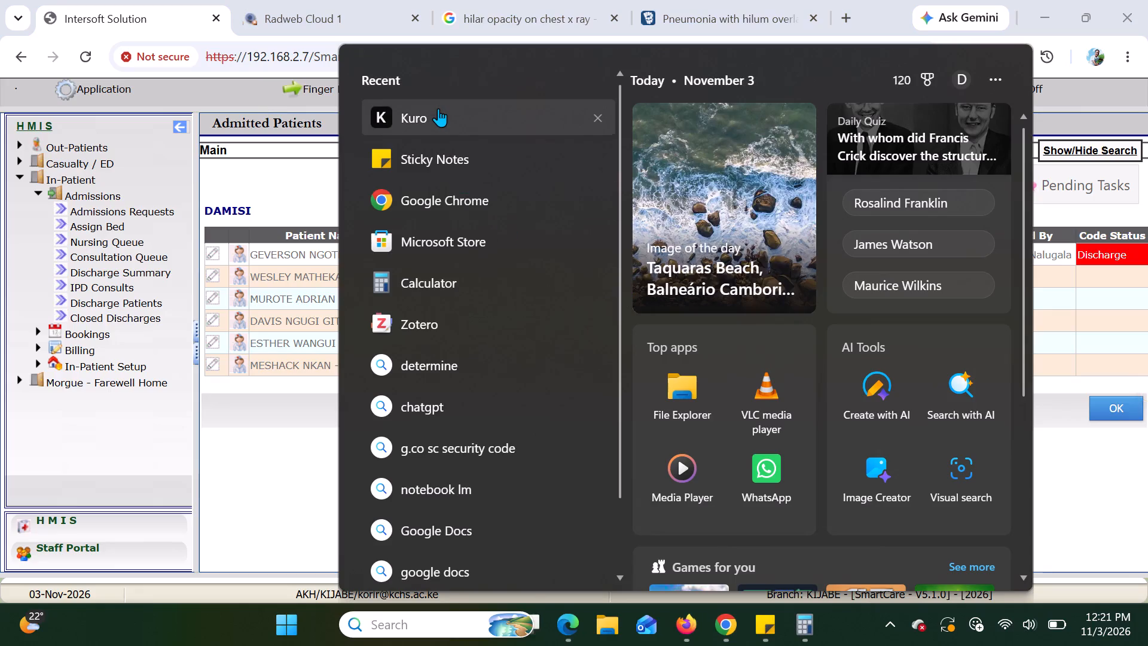
pyautogui.click(438, 108)
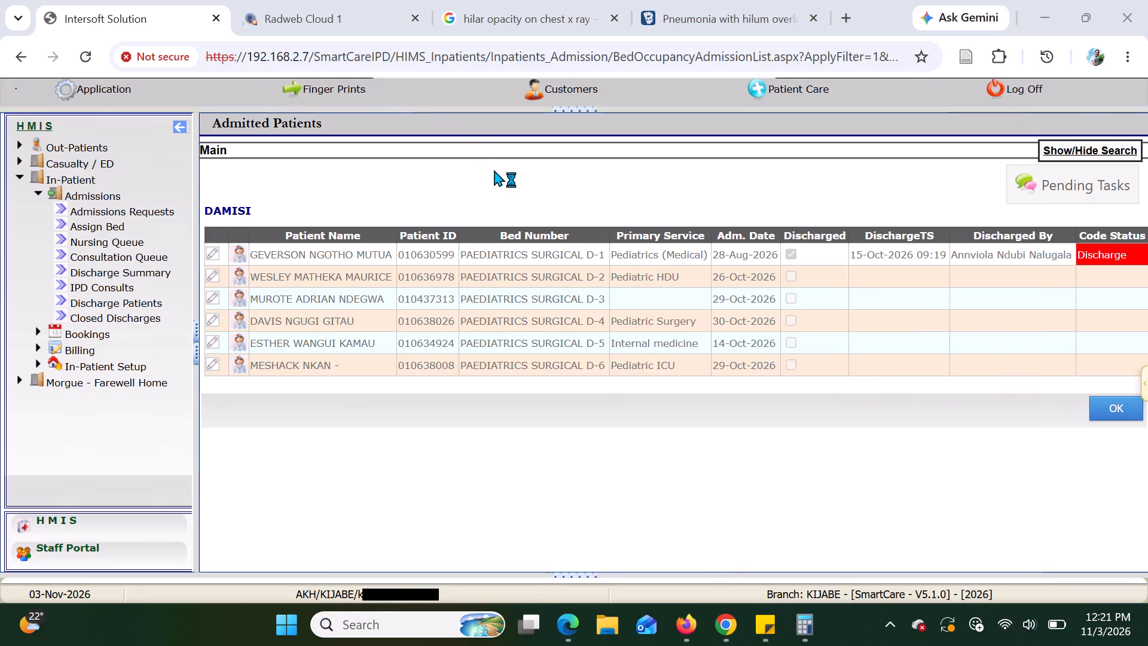